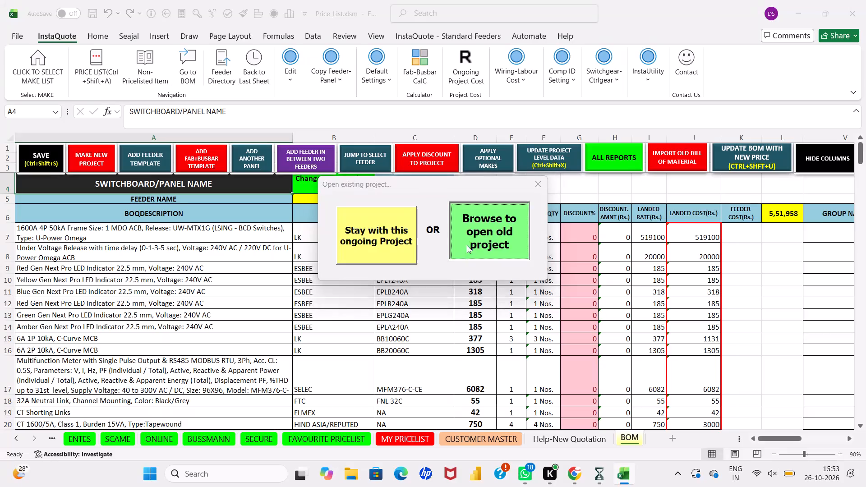
Clear the ongoing project from the BOM sheet by starting to open an old project, without choosing a file to import.
click(471, 278)
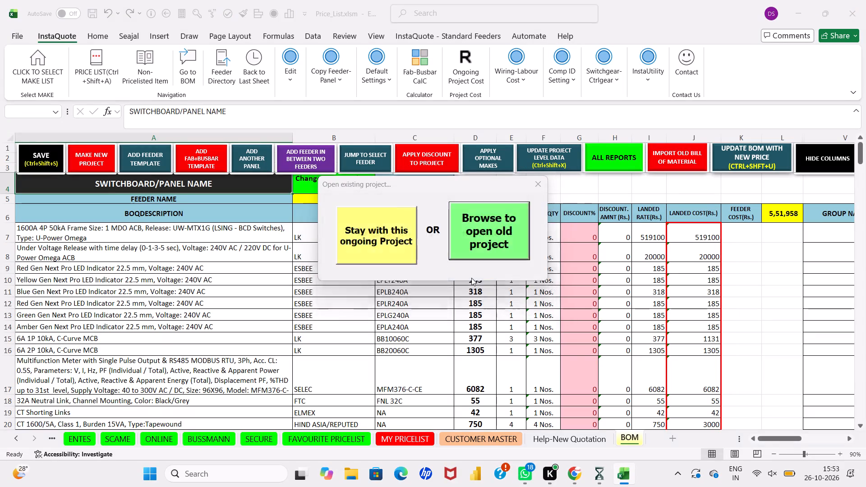
click(469, 311)
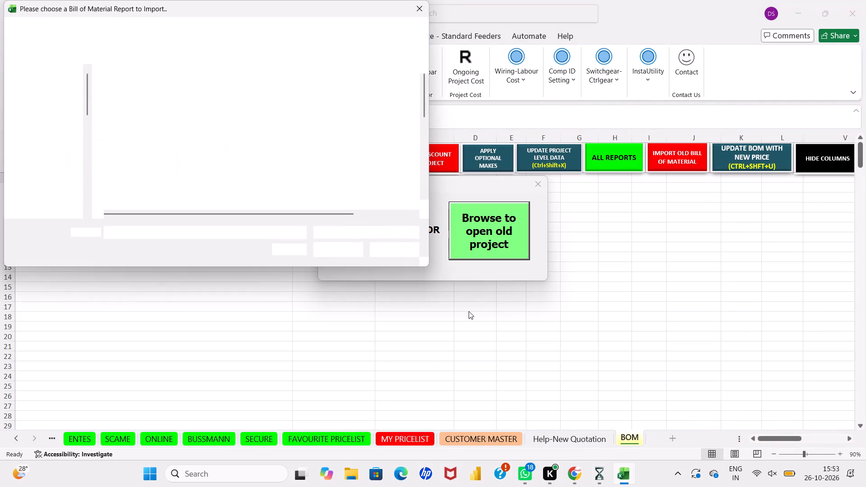
click(423, 15)
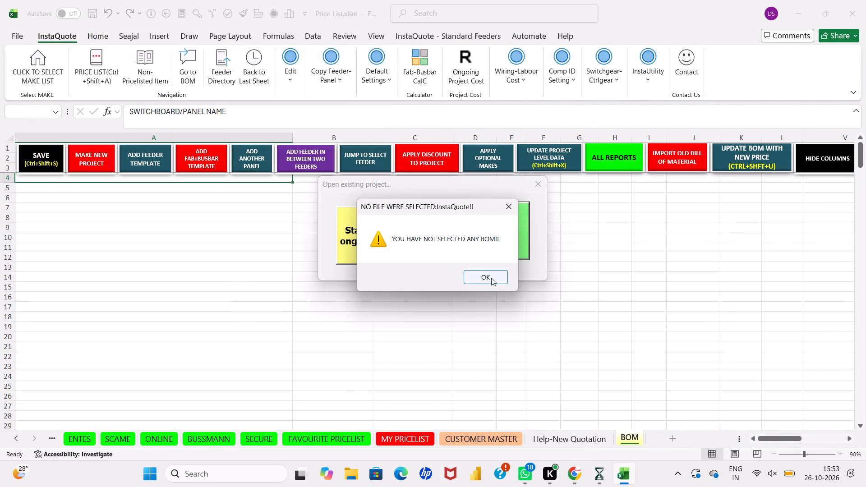
click(491, 278)
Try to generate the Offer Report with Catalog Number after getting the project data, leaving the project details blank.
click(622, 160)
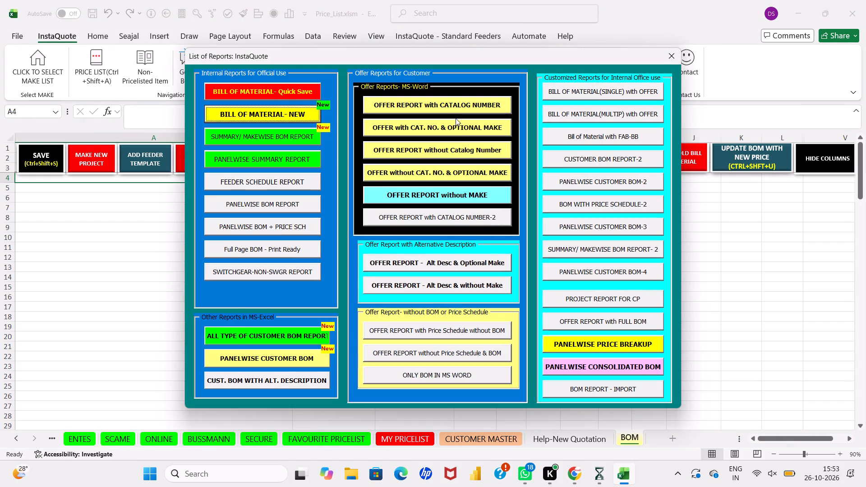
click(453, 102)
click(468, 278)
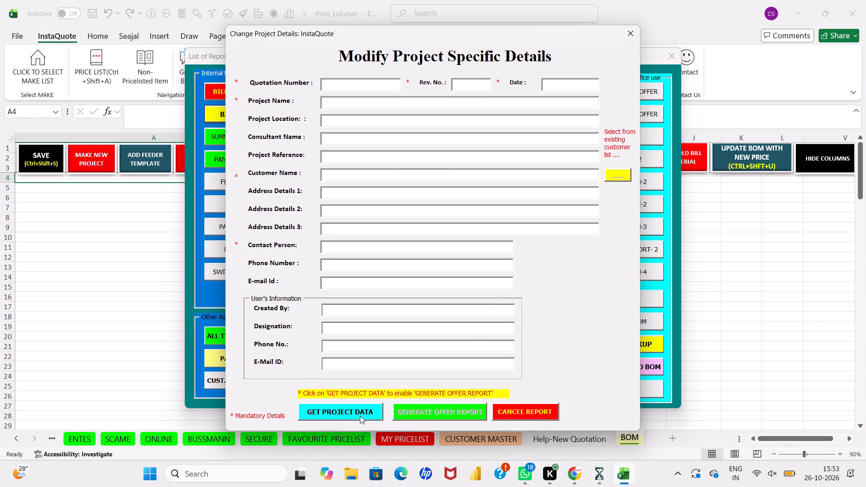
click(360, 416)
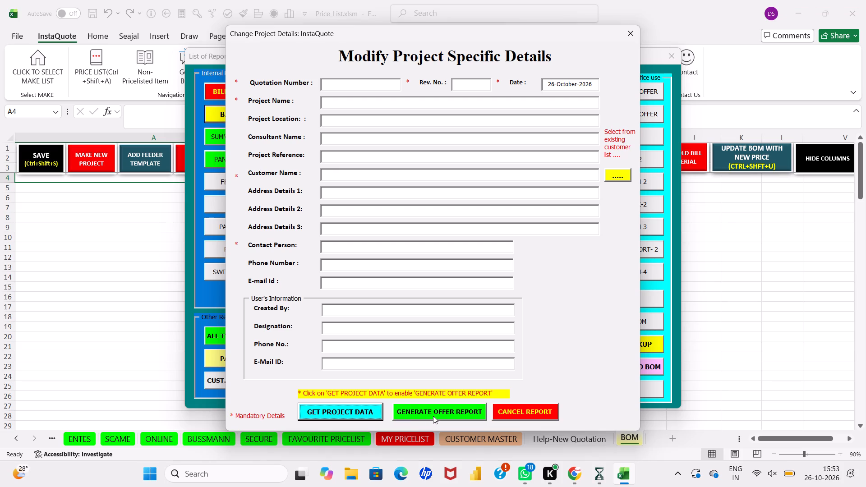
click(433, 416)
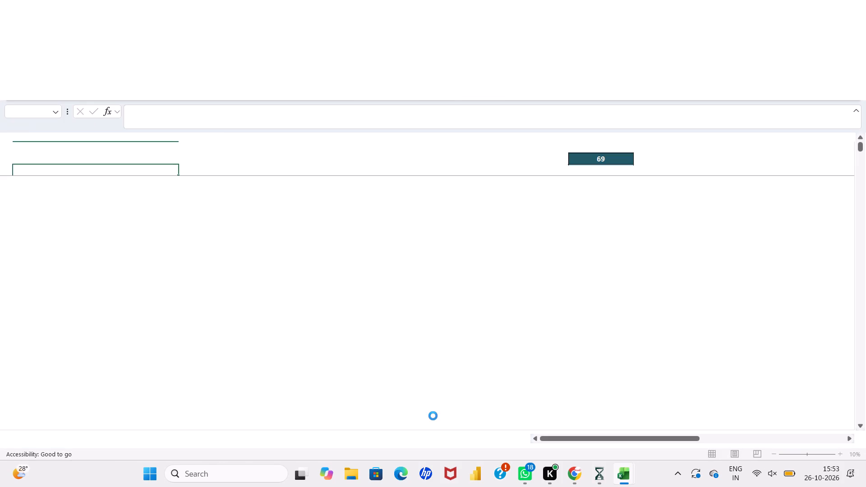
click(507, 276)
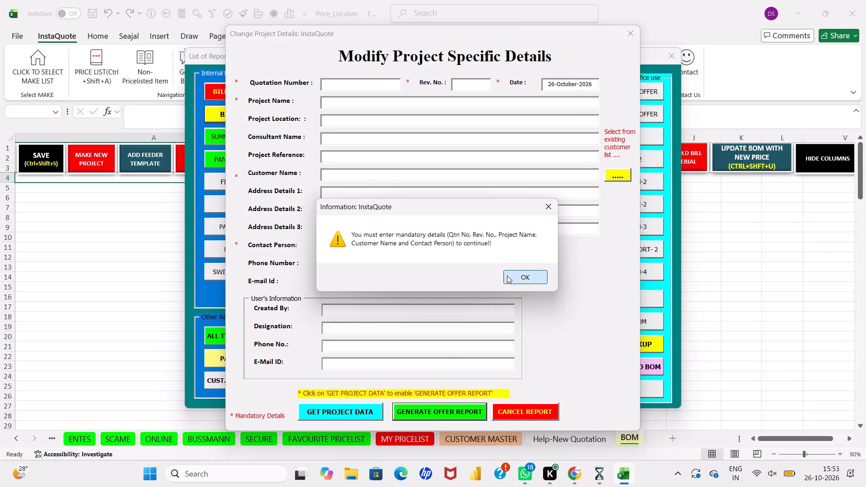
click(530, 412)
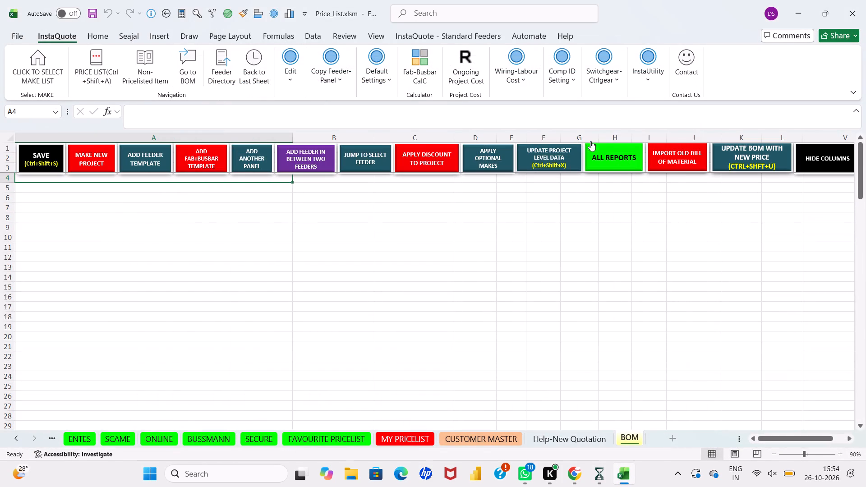
Reopen the InstaQuote list of reports from the BOM sheet.
click(615, 154)
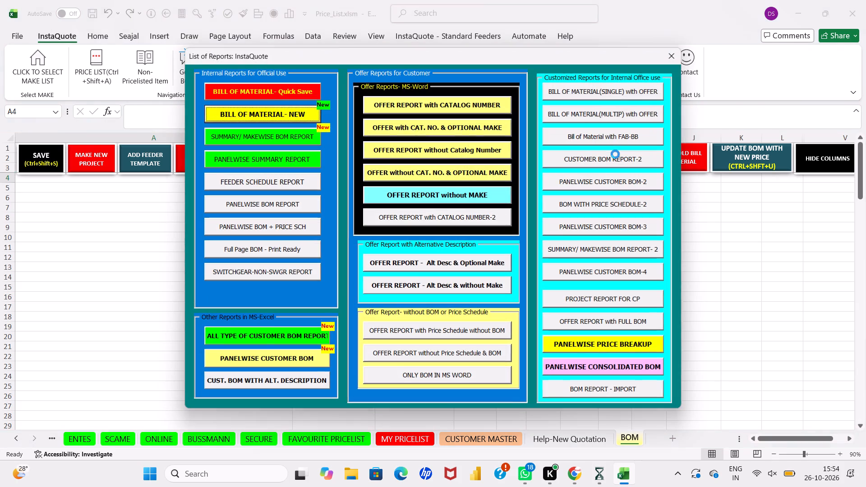
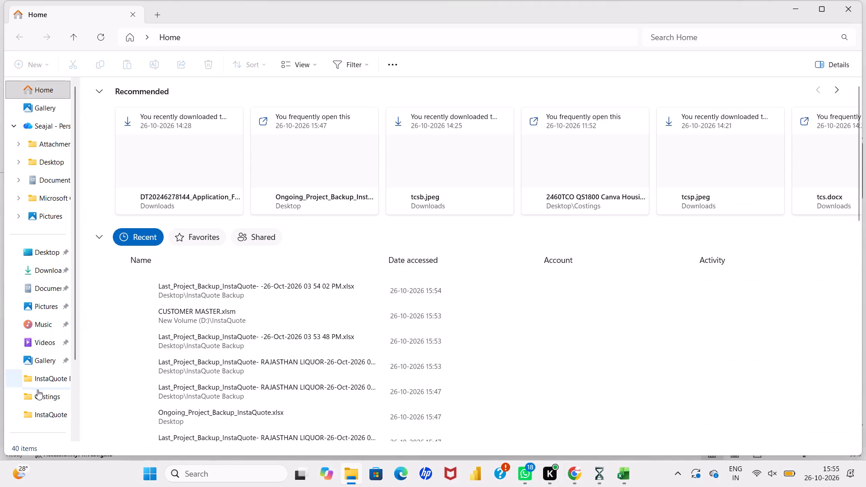
Open the Word document of the 2463TCO QS1805 MM Enviro offer for MCC Panel from the Costings folder.
double_click(38, 391)
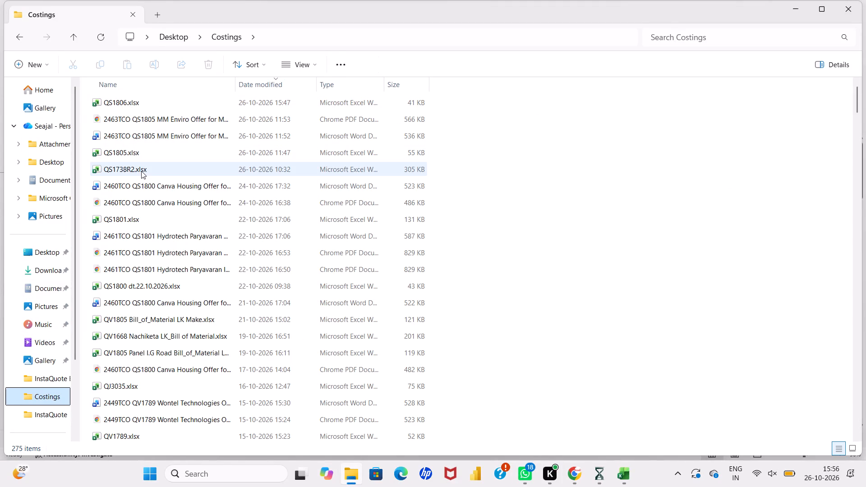
double_click(158, 129)
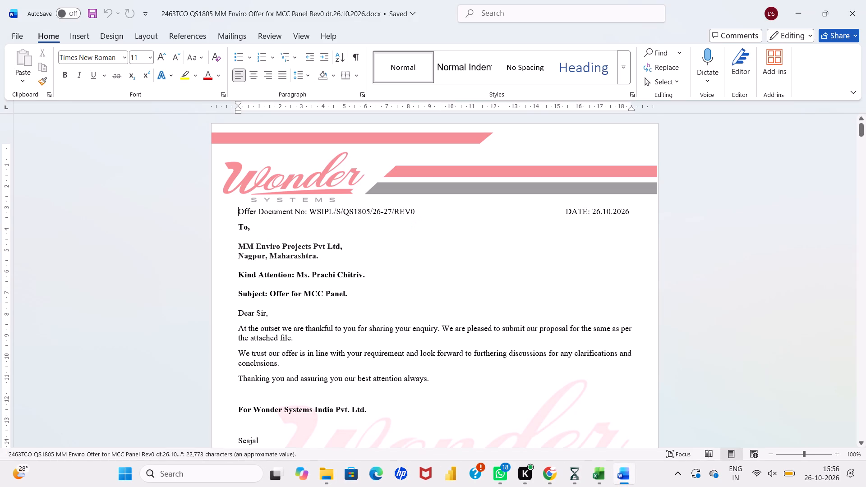
Look through the opening pages of the offer to locate the MCC Panel BOM table.
scroll(387, 257, down, 5)
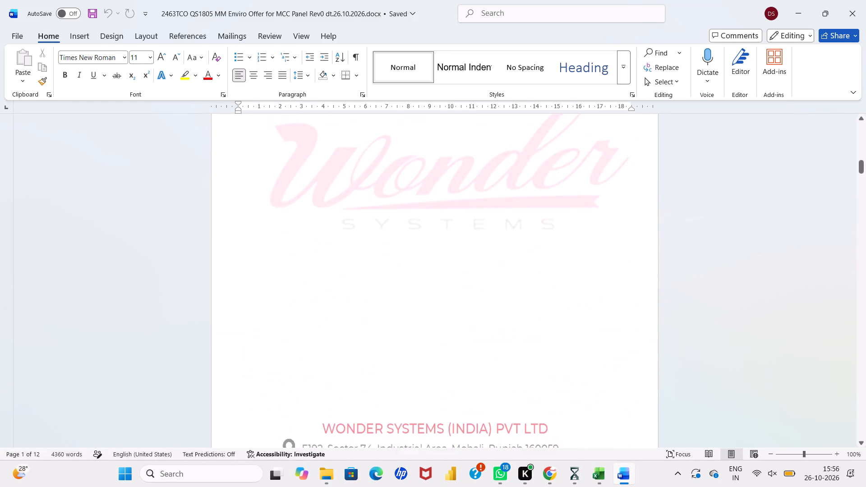
scroll(387, 257, down, 19)
scroll(387, 257, up, 3)
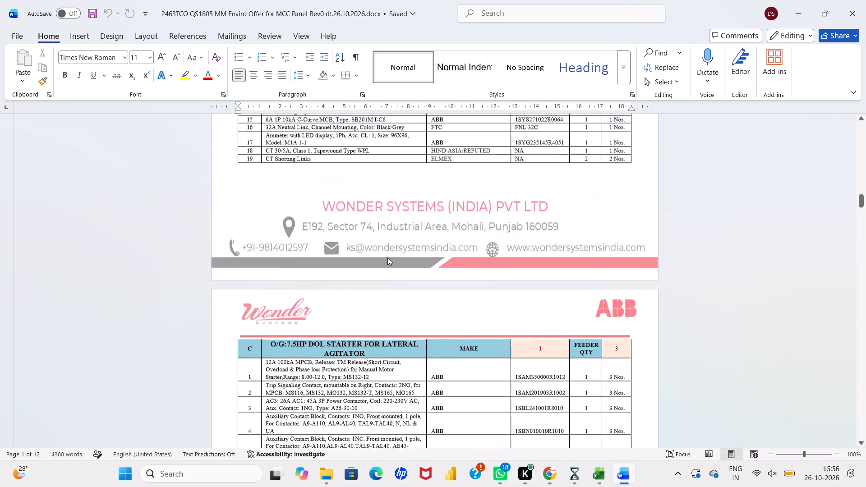
scroll(387, 257, up, 4)
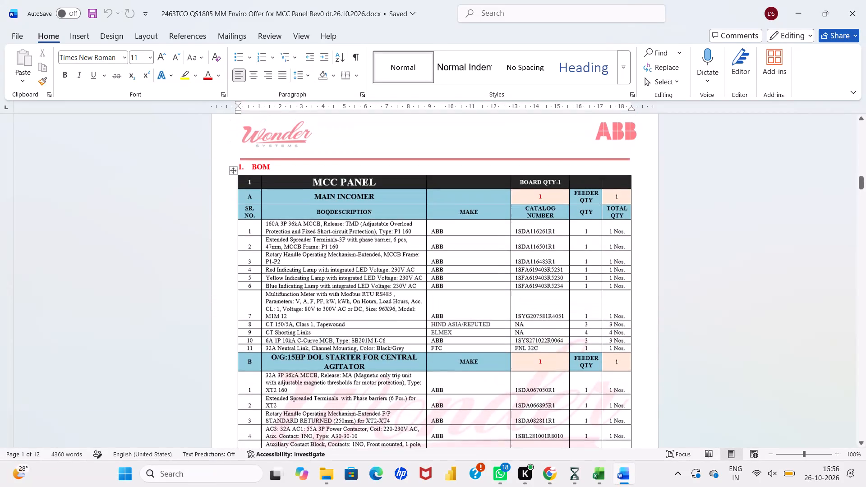
scroll(387, 257, up, 1)
scroll(387, 257, down, 5)
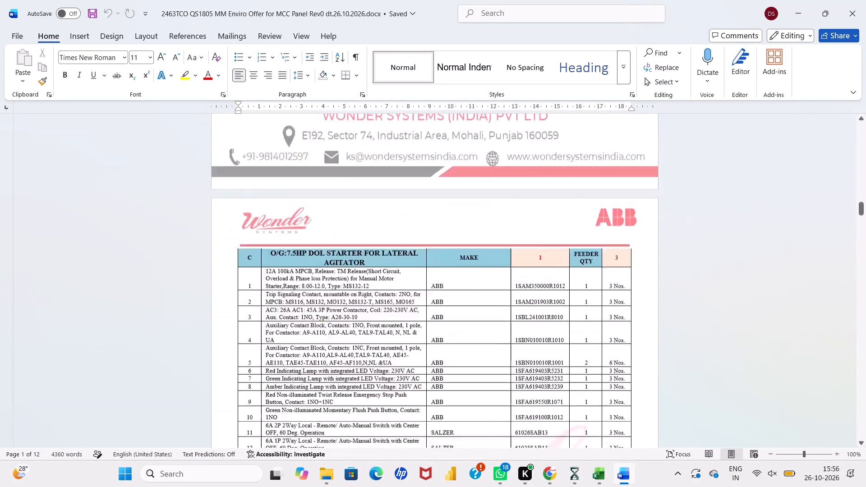
scroll(387, 257, up, 2)
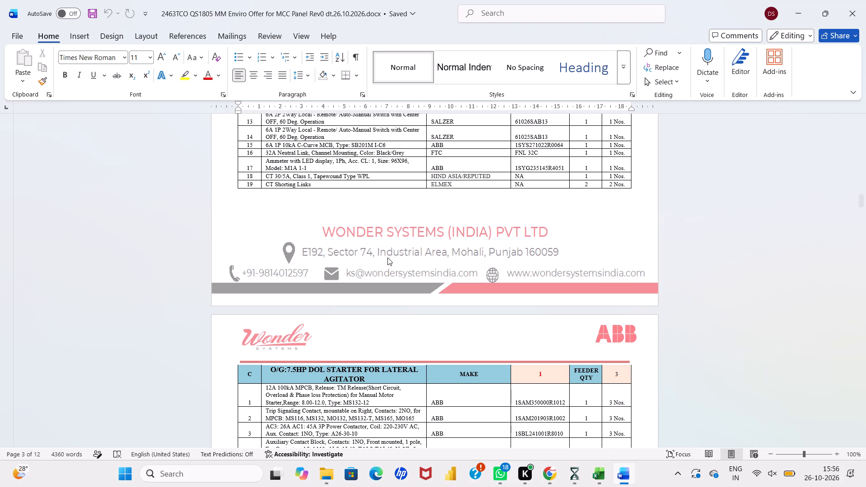
scroll(358, 231, up, 5)
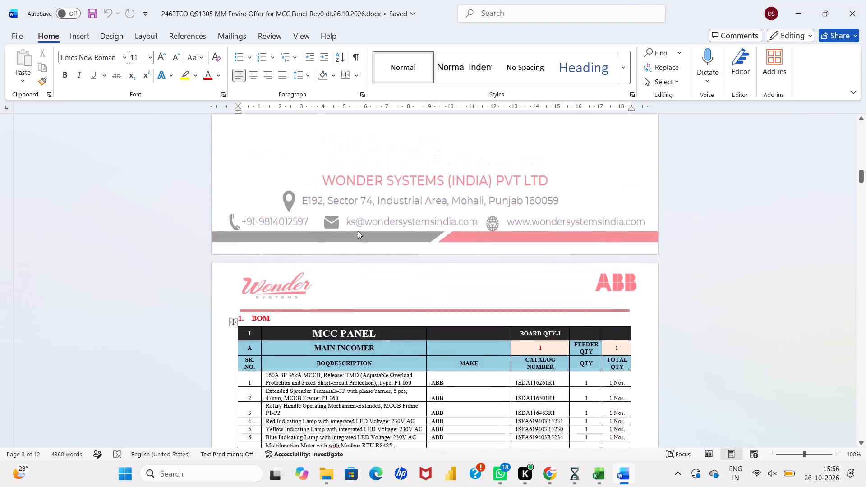
Examine the BOM rows of the Main Incomer and the 15HP DOL starter for central agitator.
scroll(358, 231, down, 2)
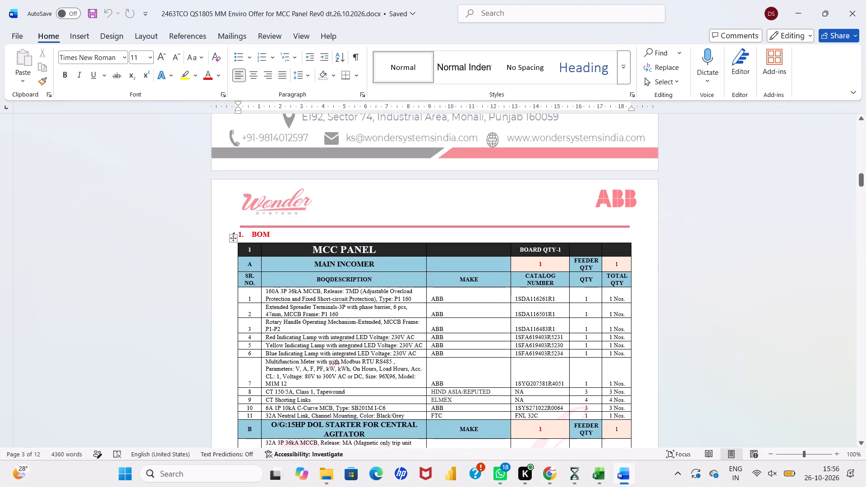
scroll(358, 231, down, 2)
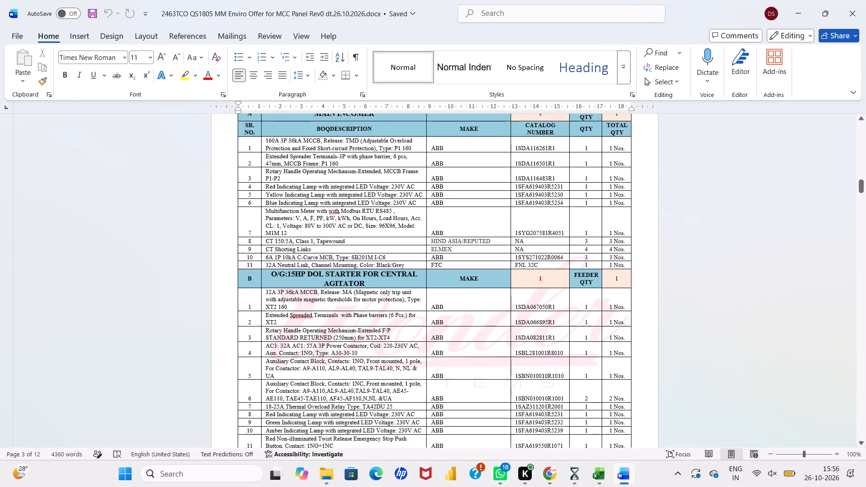
scroll(358, 231, down, 1)
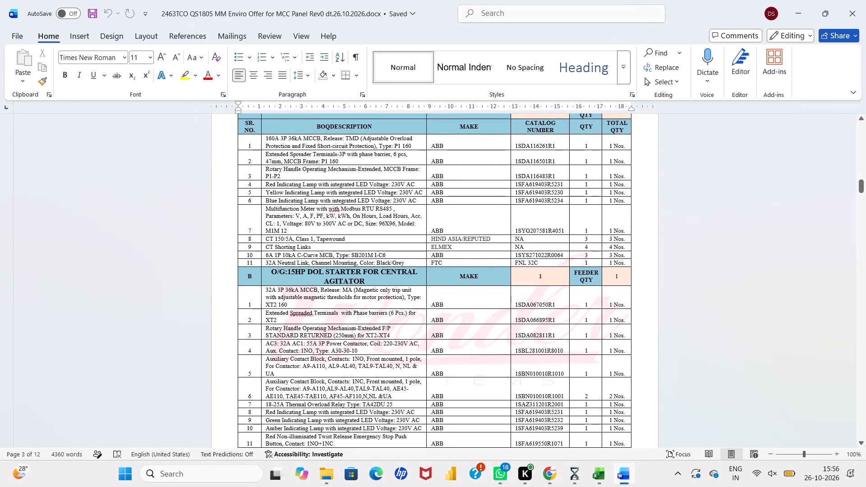
scroll(358, 231, down, 3)
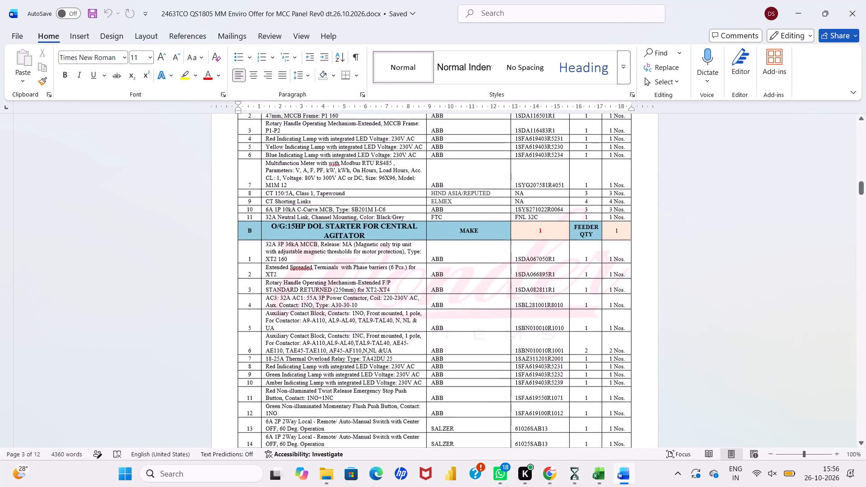
scroll(358, 231, down, 2)
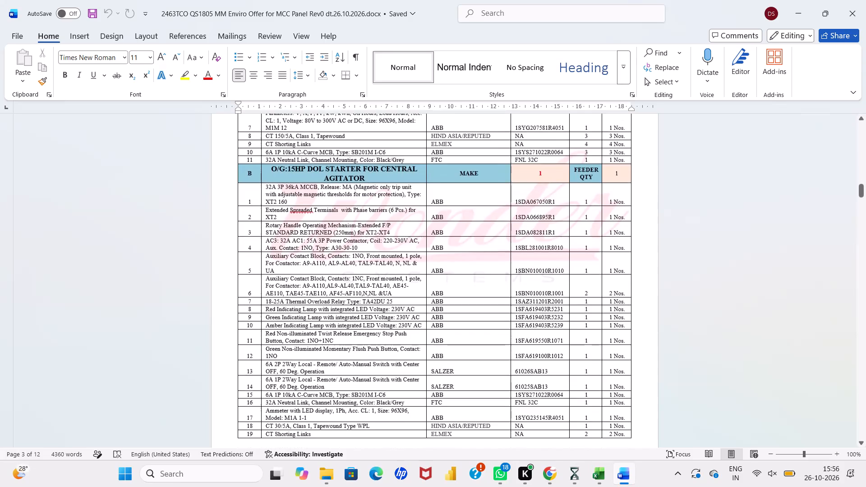
scroll(358, 231, down, 1)
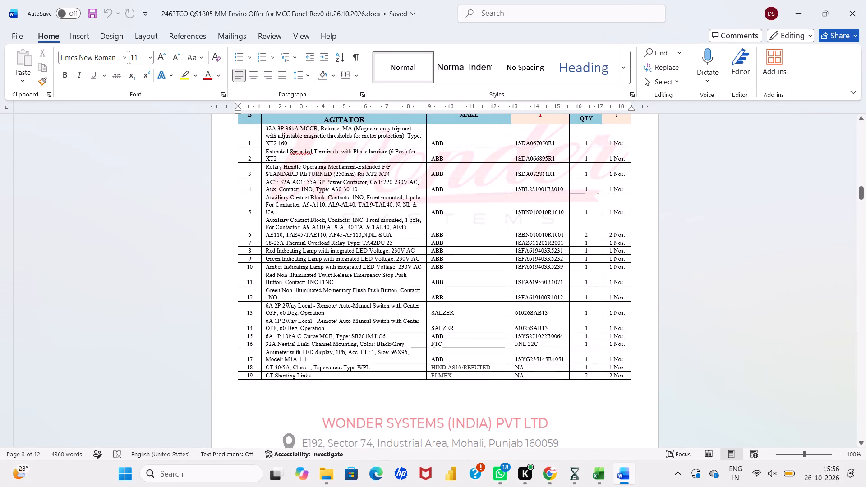
Delete the entire row of item 14, the 6A 1P 2Way Local-Remote/Auto-Manual switch, from the 15HP DOL starter section.
right_click(288, 326)
click(318, 216)
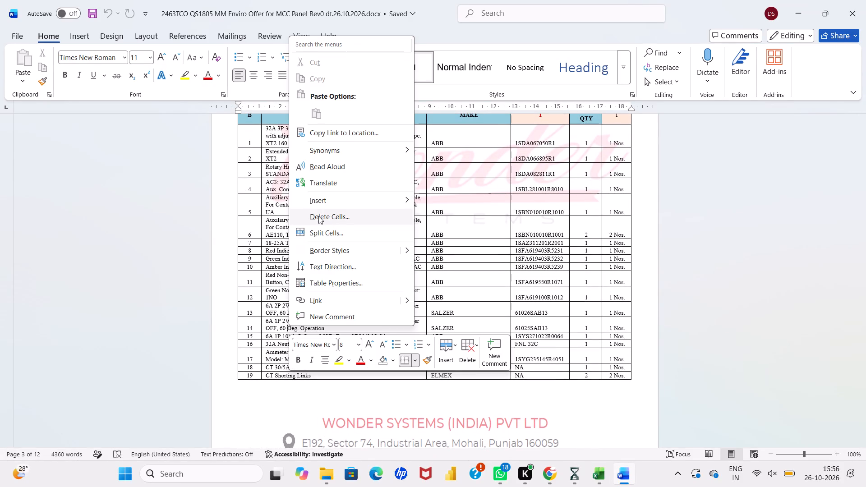
click(419, 230)
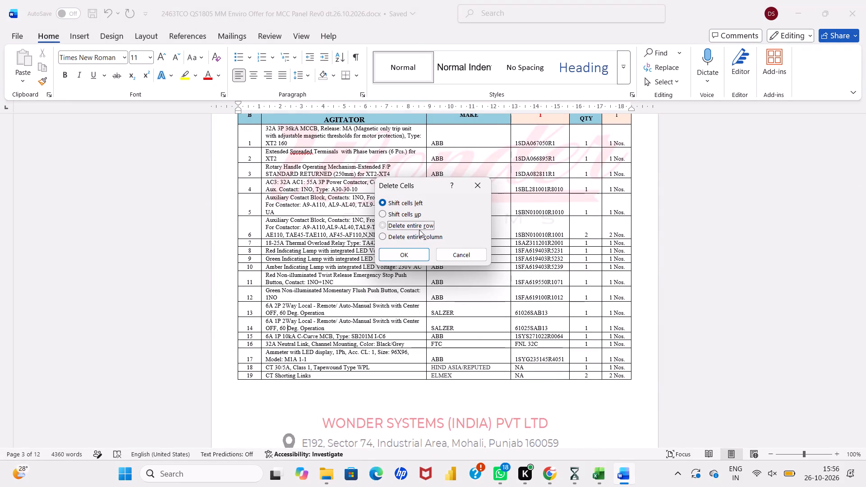
click(410, 257)
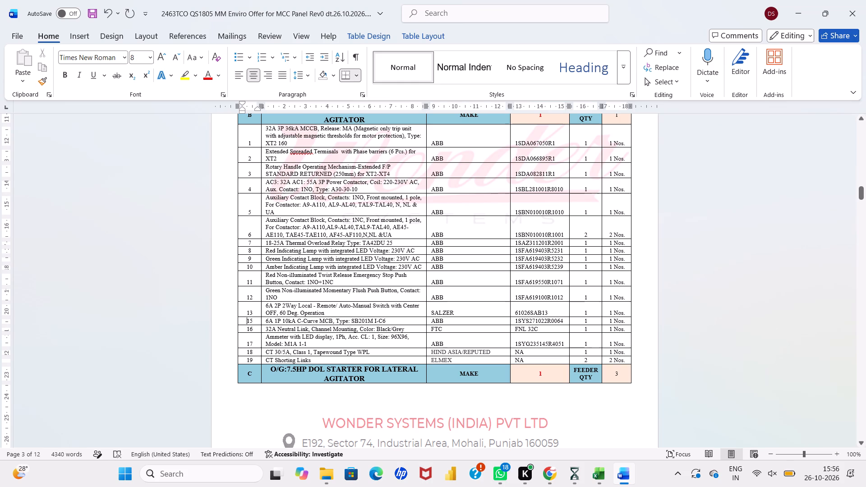
Reword item 13 of the 15HP DOL starter as "6A 2P 2Way Mode Selector Switch with Center OFF, 60 Deg. Operation".
drag(298, 306, 309, 306)
drag(309, 306, 369, 307)
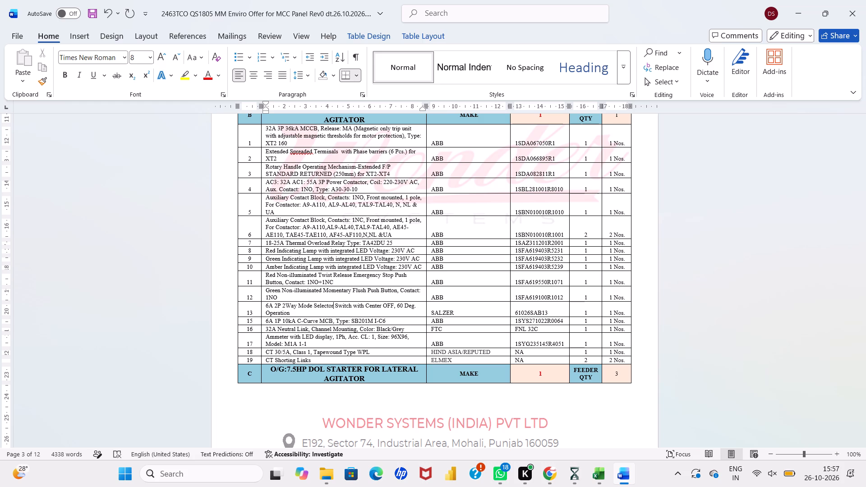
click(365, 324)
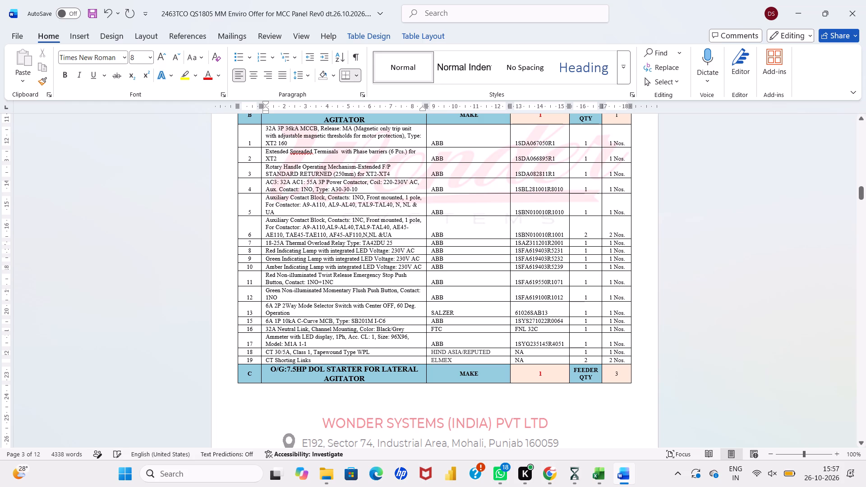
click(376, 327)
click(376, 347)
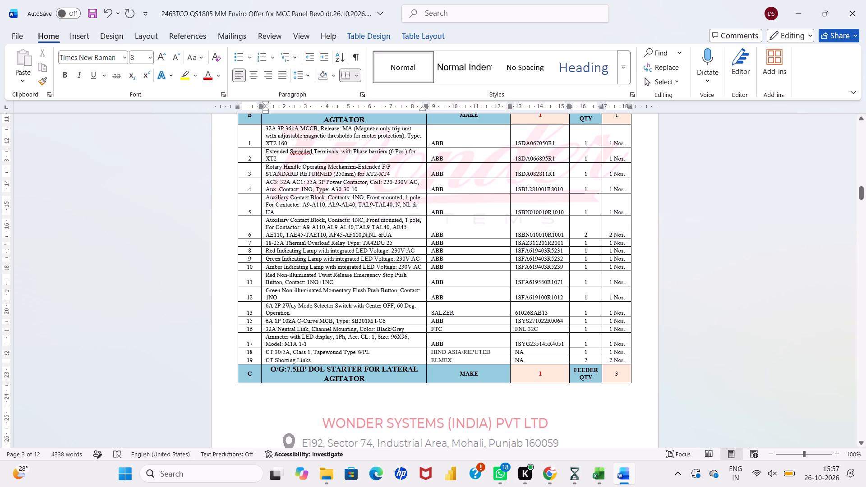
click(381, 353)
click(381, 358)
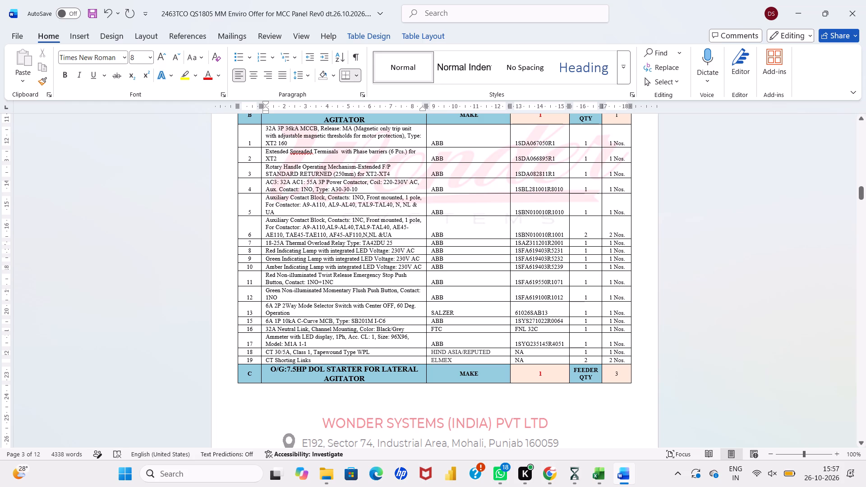
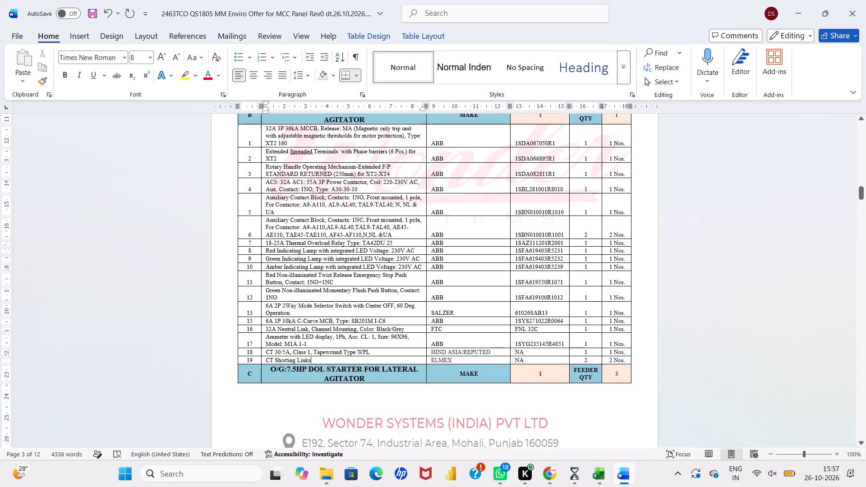
Check the remaining BOM rows and item numbering of the 15HP DOL starter for central agitator.
click(388, 361)
scroll(388, 361, down, 1)
click(388, 384)
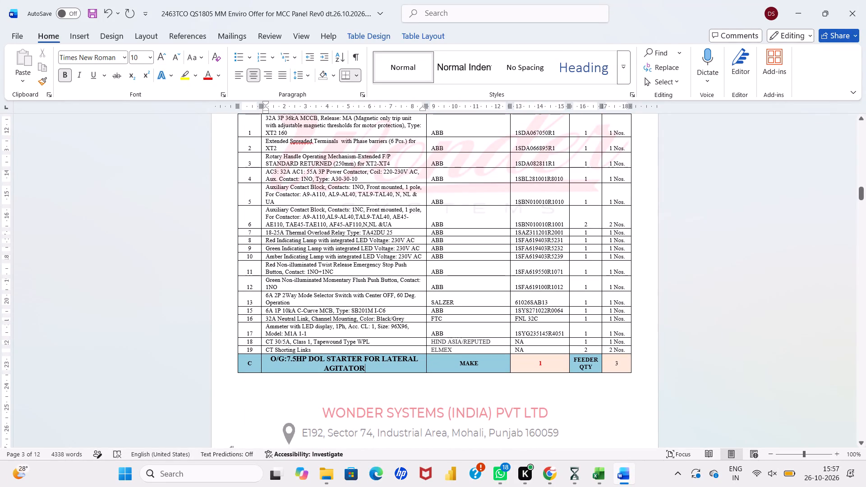
click(407, 368)
scroll(407, 368, up, 1)
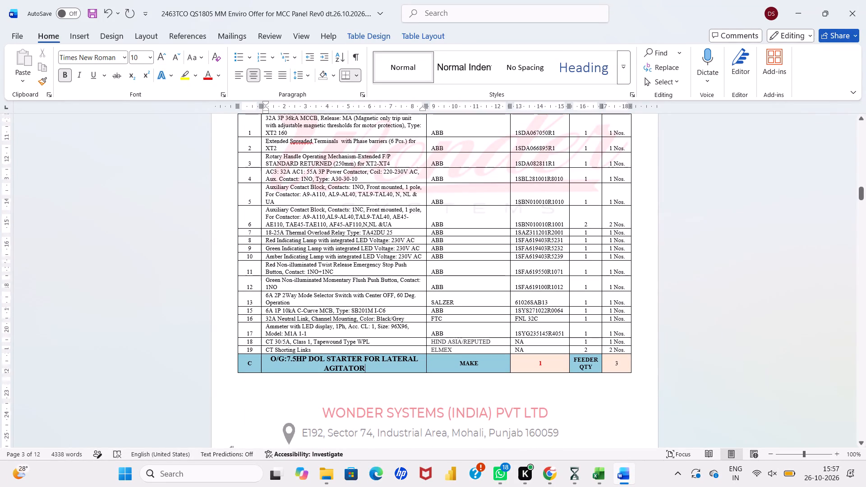
scroll(407, 368, up, 1)
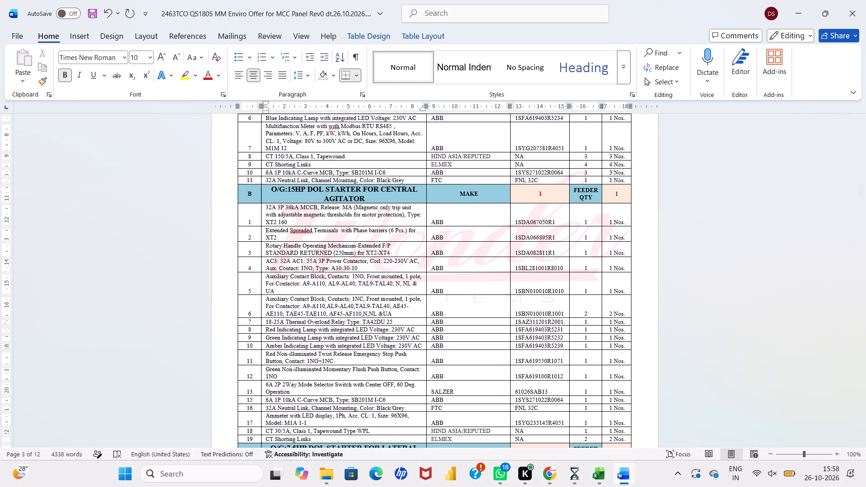
scroll(407, 368, down, 1)
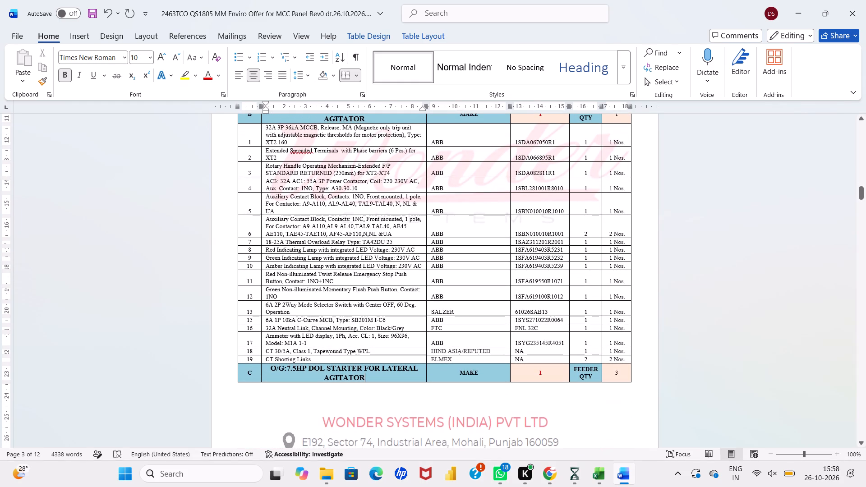
click(382, 359)
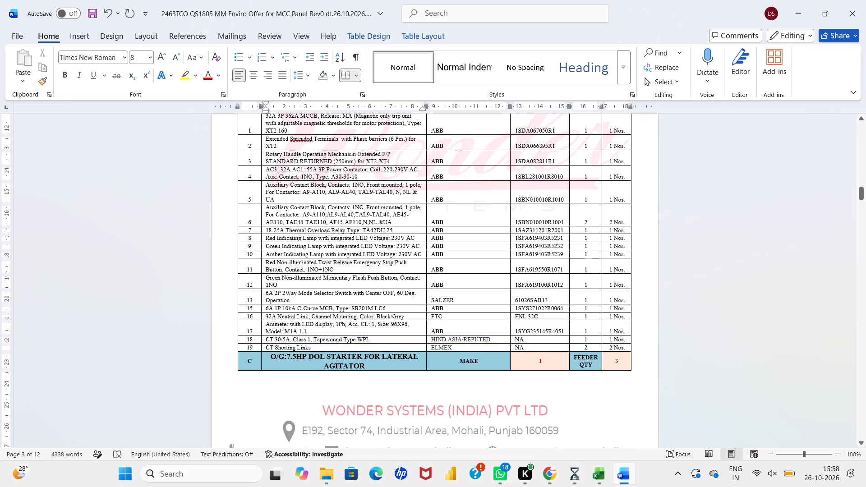
drag(247, 237, 254, 310)
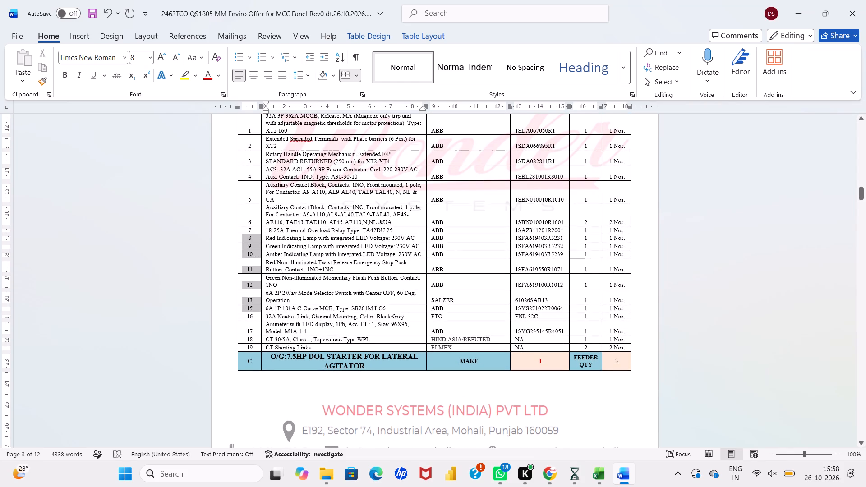
drag(254, 310, 255, 301)
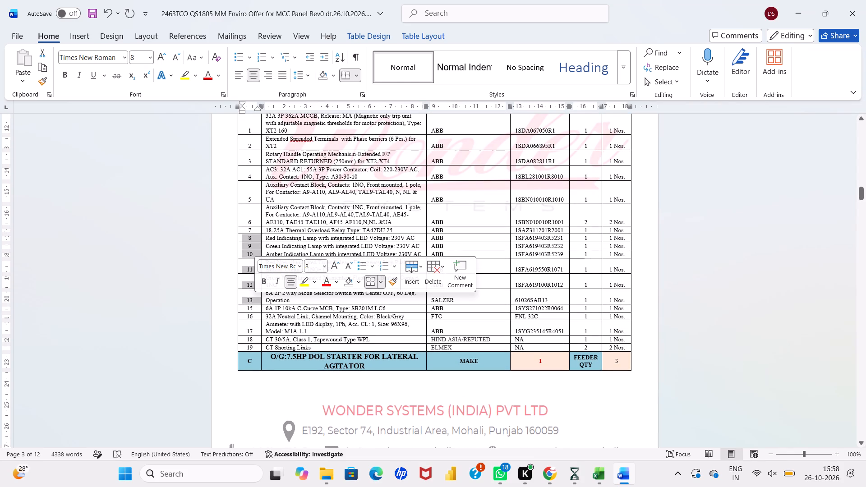
click(255, 307)
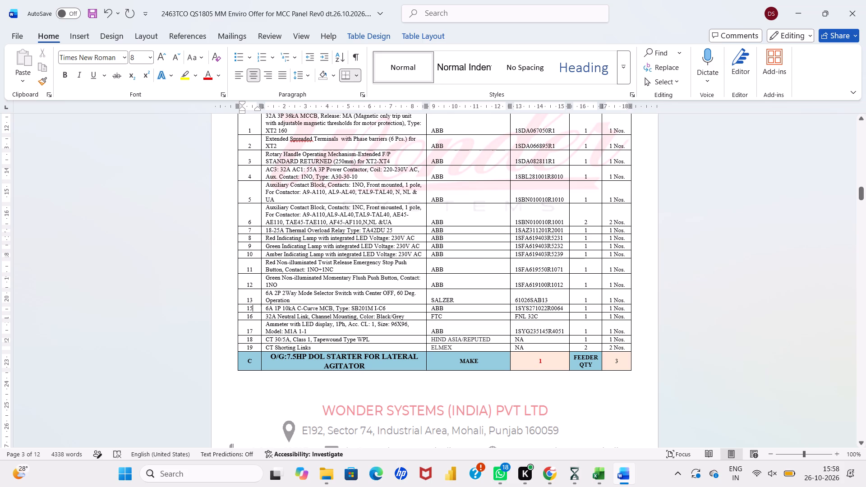
Undo the rewording of item 13 and the deletion of item 14 in the 15HP DOL starter section.
key(ctrl+z)
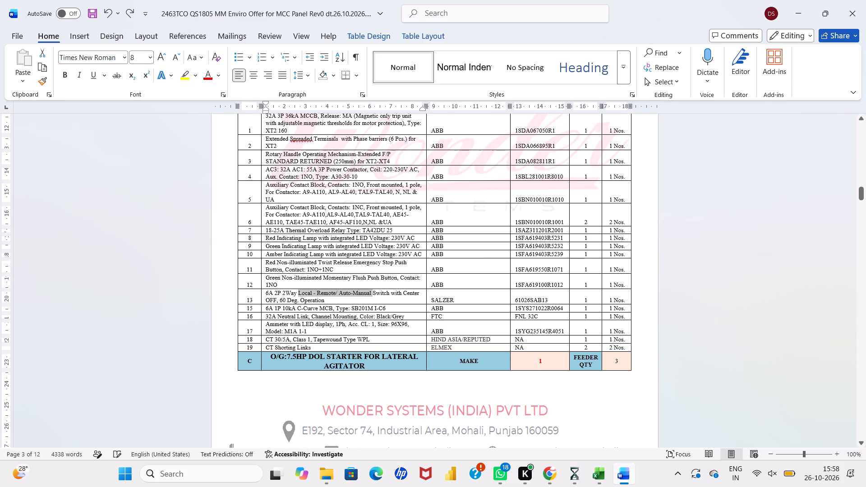
key(ctrl+z)
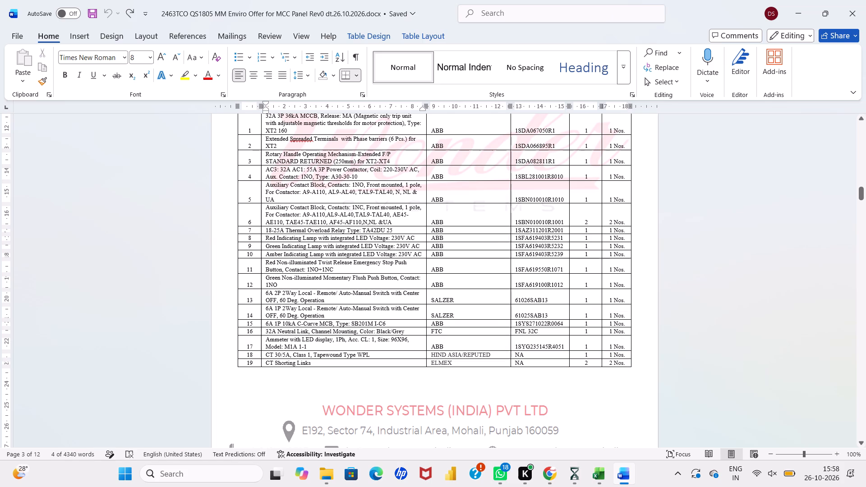
Delete the entire row of item 13, the 6A 2P 2Way Local-Remote/Auto-Manual switch, from the 15HP DOL starter section.
click(323, 294)
right_click(323, 294)
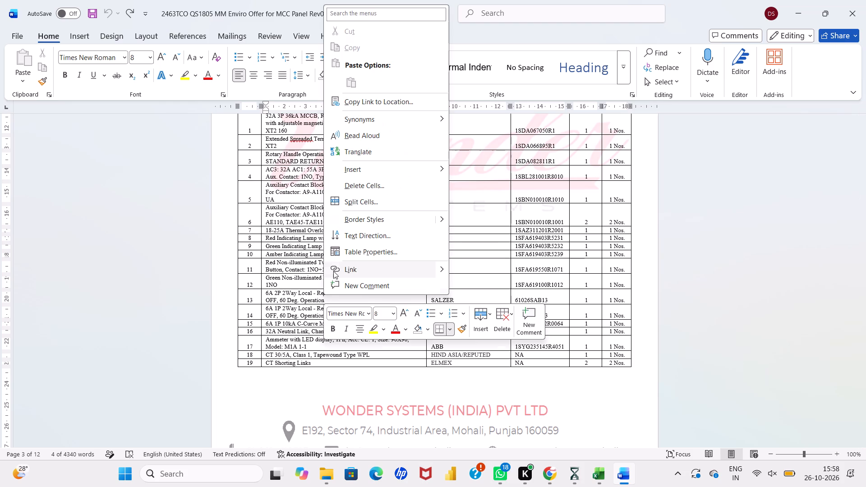
click(361, 188)
click(409, 228)
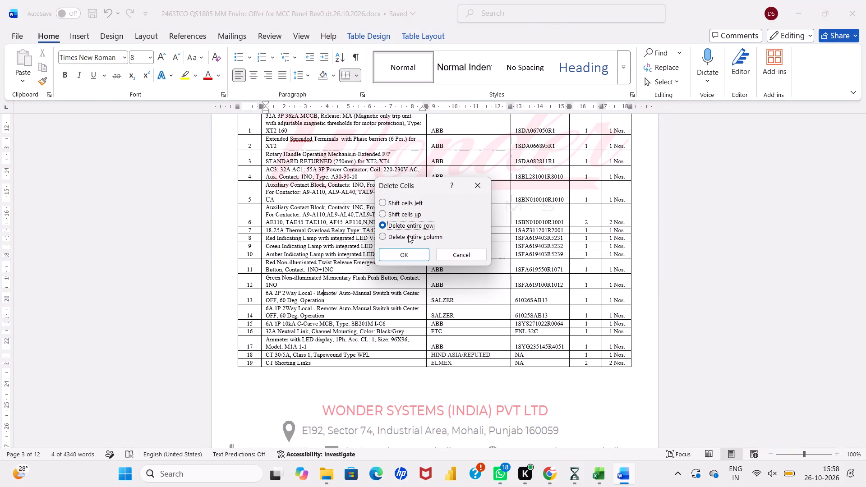
click(406, 251)
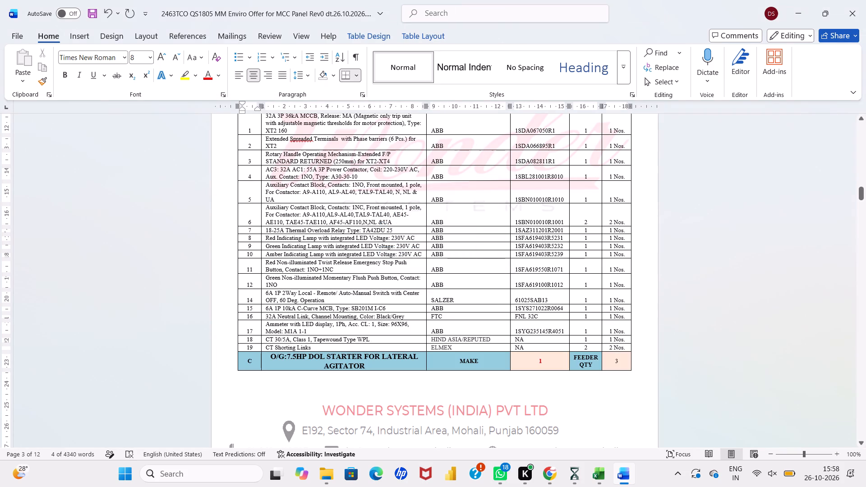
Reword item 14 of the 15HP DOL starter as "6A 1P 2Way Mode Selector Switch with Center OFF, 60 Deg. Operation".
drag(297, 294, 303, 294)
drag(303, 294, 353, 294)
click(353, 294)
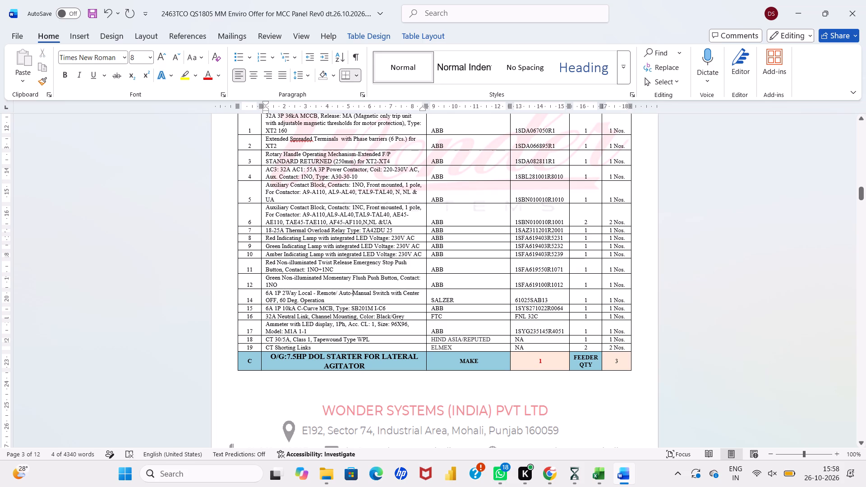
drag(370, 293, 340, 293)
drag(340, 293, 300, 295)
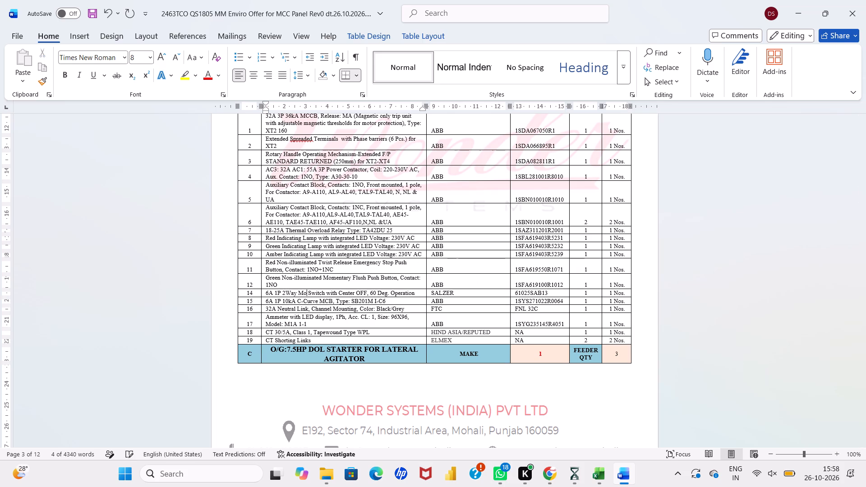
text(elector)
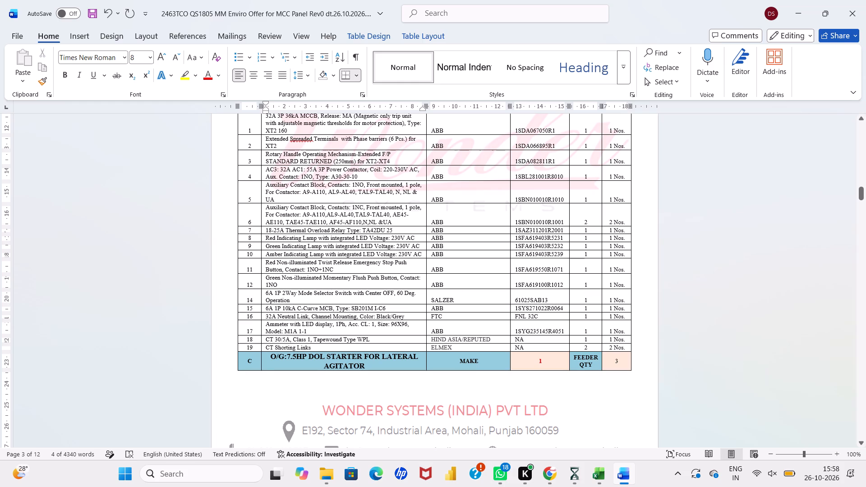
Replace item 12's description in the 7.5HP DOL starter for lateral agitator with a copy of the 15HP starter's 6A 1P Mode Selector Switch text.
drag(290, 299, 268, 294)
key(ctrl+c)
scroll(268, 294, down, 4)
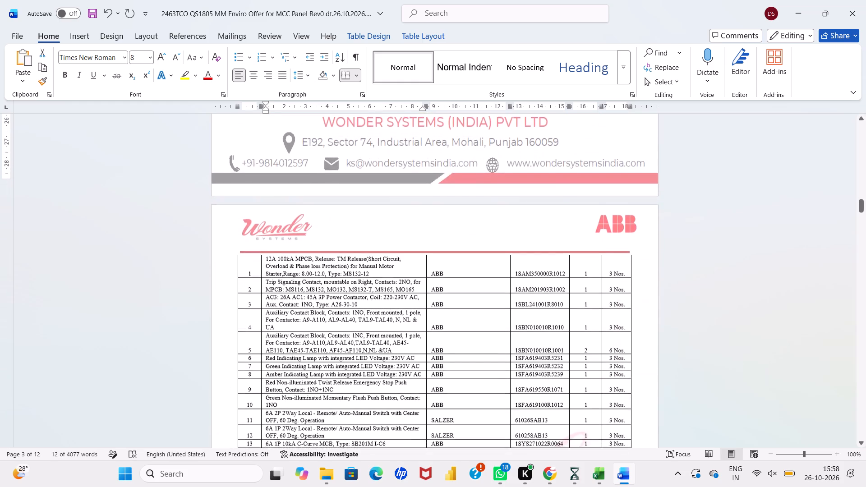
scroll(268, 294, down, 1)
scroll(268, 294, up, 1)
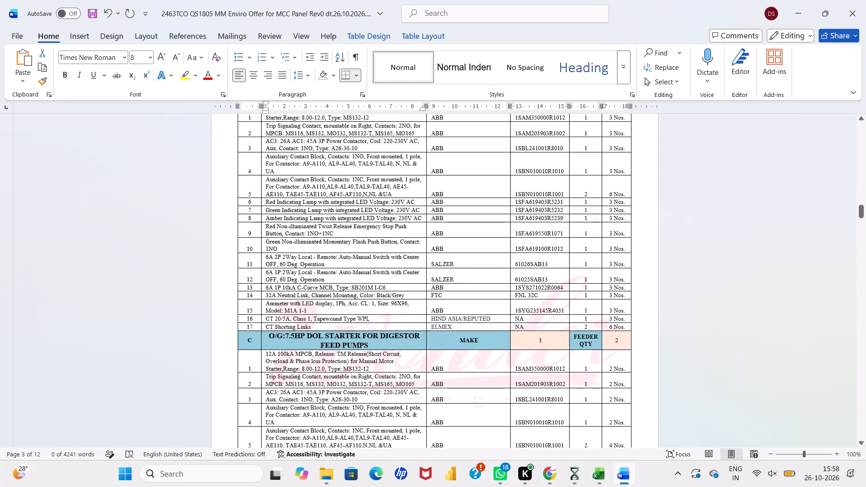
scroll(268, 294, up, 3)
scroll(268, 294, down, 4)
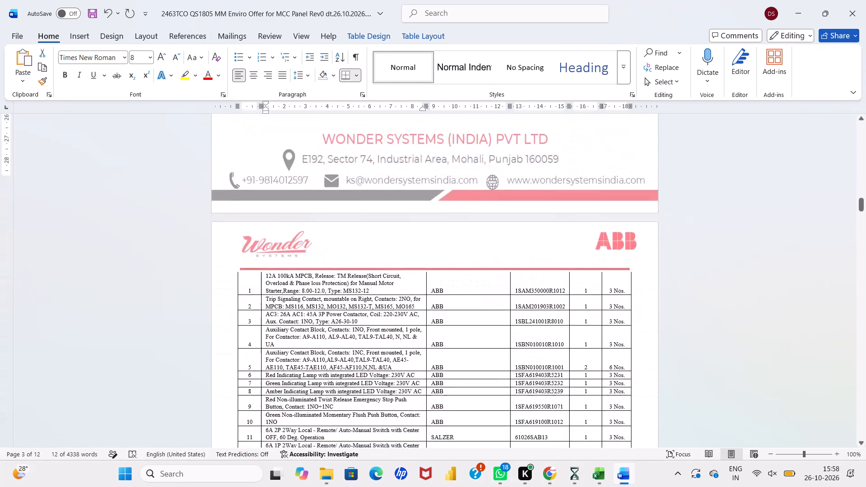
scroll(268, 294, down, 1)
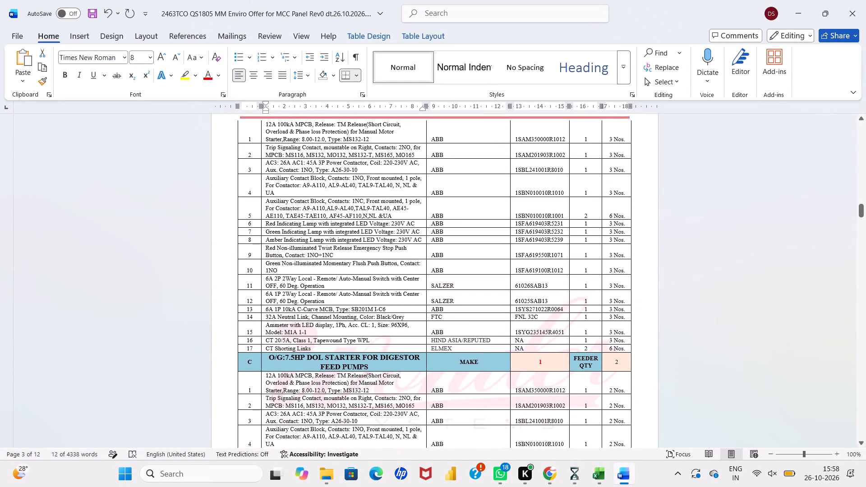
drag(323, 301, 275, 298)
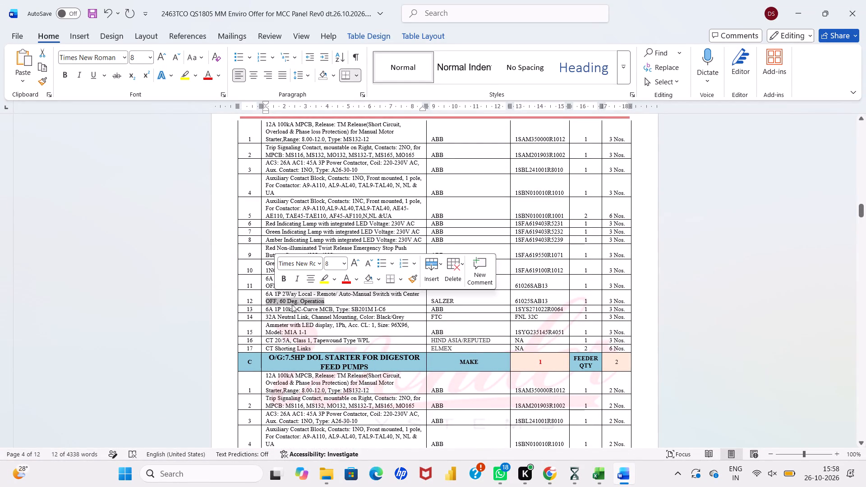
click(345, 311)
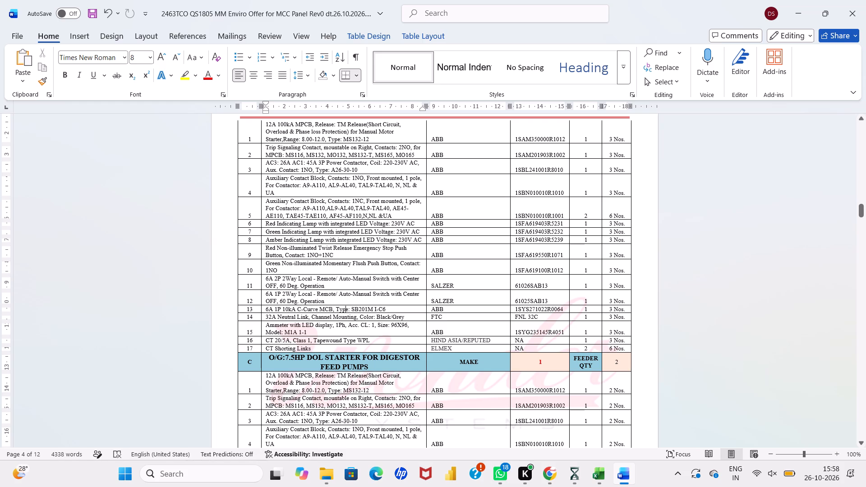
drag(328, 303, 267, 293)
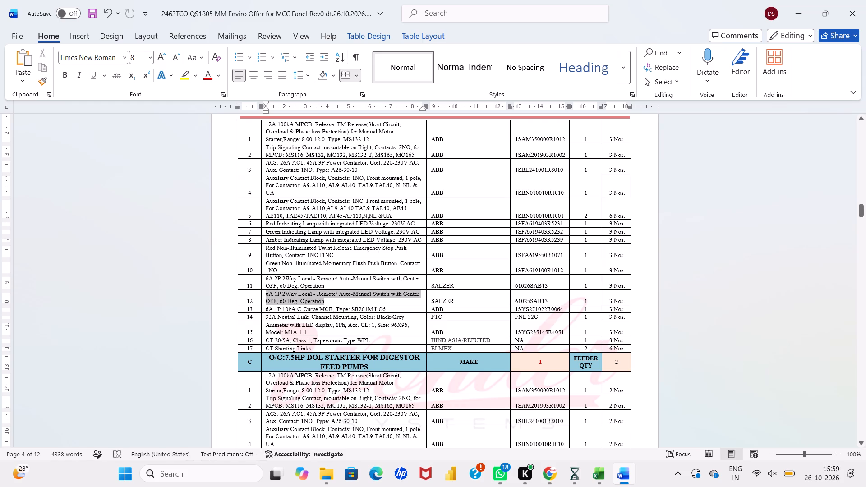
drag(267, 293, 266, 293)
key(ctrl+v)
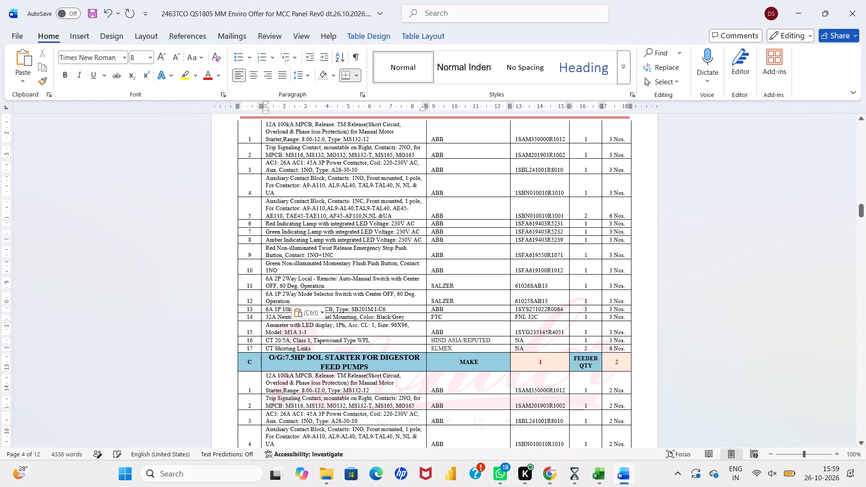
Delete the entire row of item 11, the 6A 2P 2Way Local-Remote/Auto-Manual switch, from the lateral agitator starter section.
right_click(319, 284)
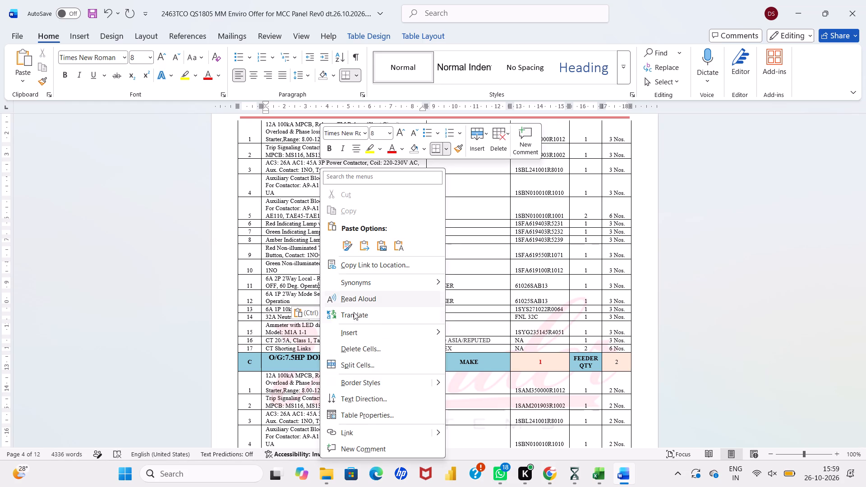
click(365, 350)
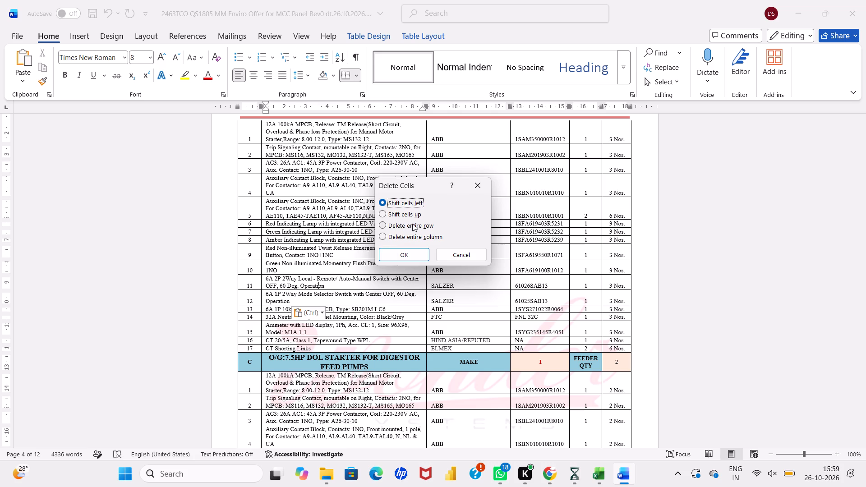
click(412, 224)
click(409, 252)
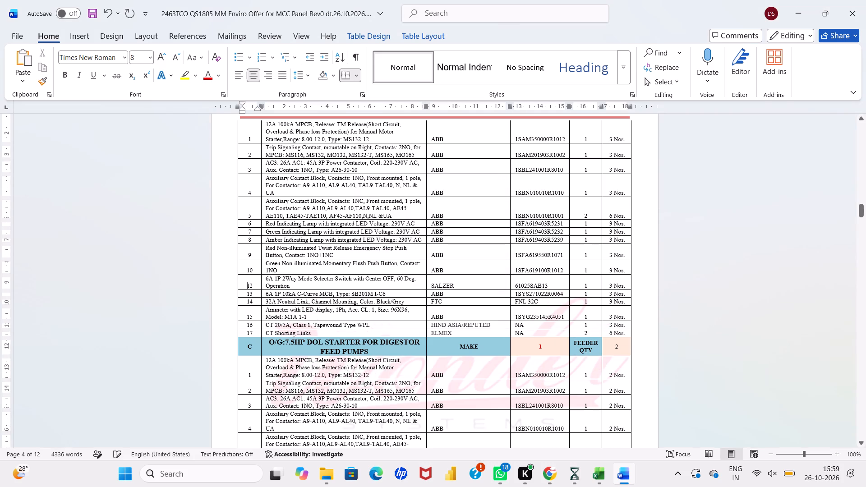
Replace item 12's description in the 2HP DOL starter for lime dosing tank mixer with the copied 6A 1P 2Way Mode Selector Switch text.
scroll(409, 252, down, 2)
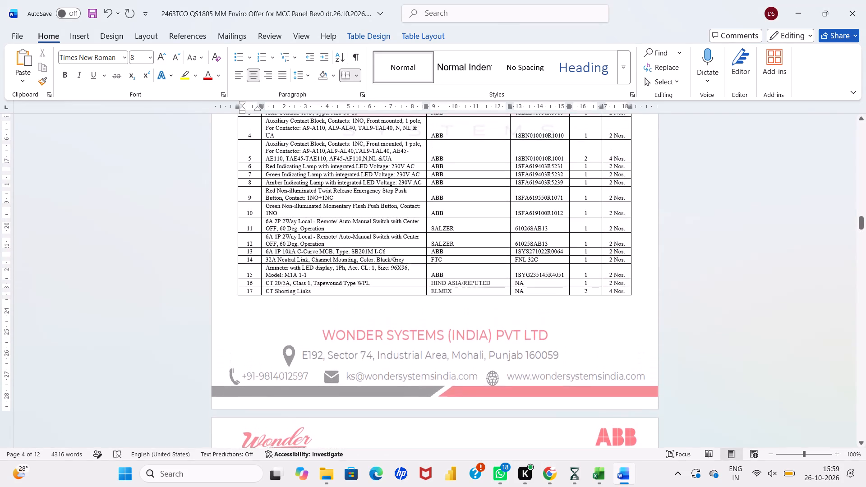
scroll(409, 252, down, 2)
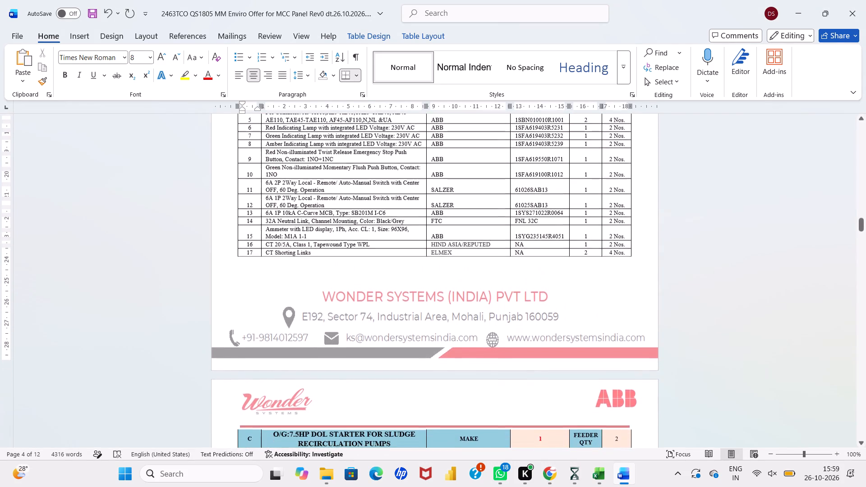
scroll(409, 252, down, 2)
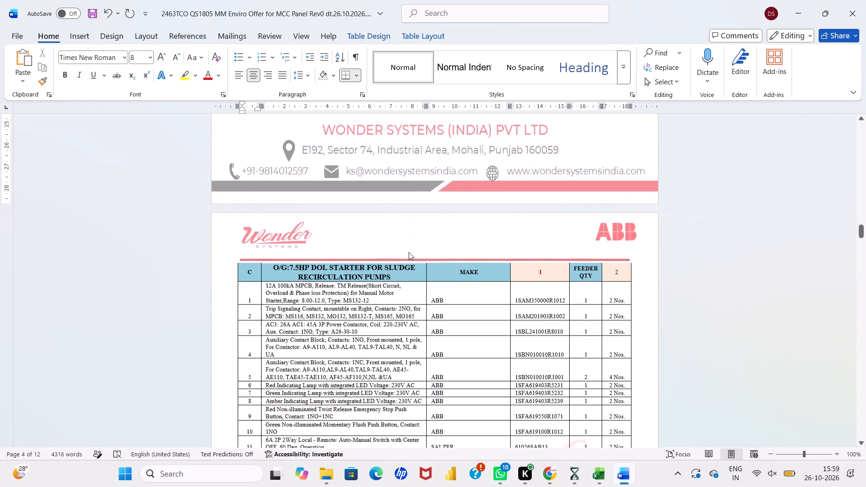
scroll(409, 252, down, 1)
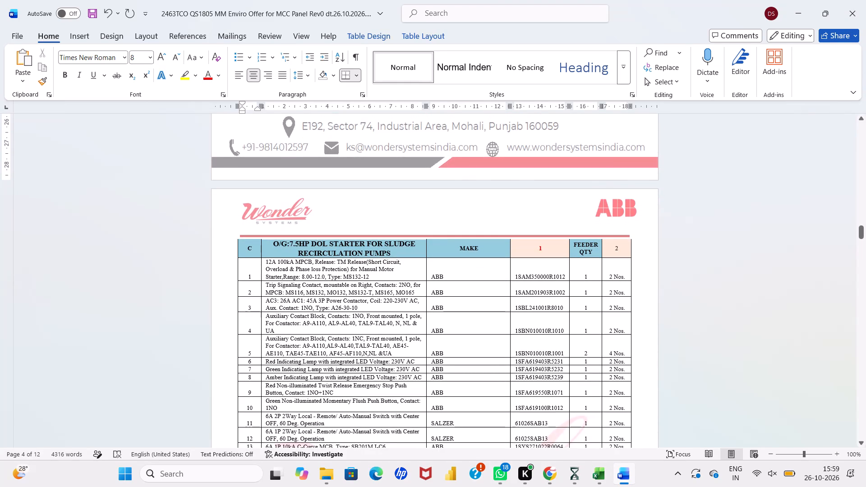
scroll(409, 252, down, 2)
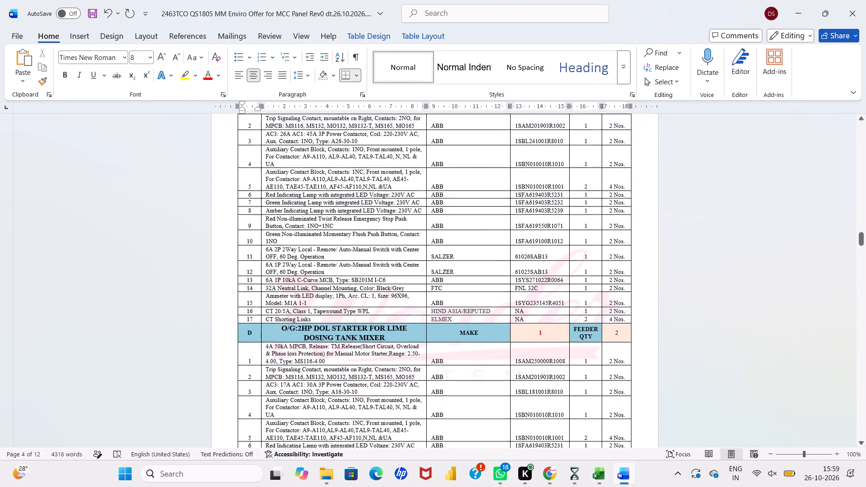
scroll(409, 252, up, 2)
scroll(409, 252, down, 2)
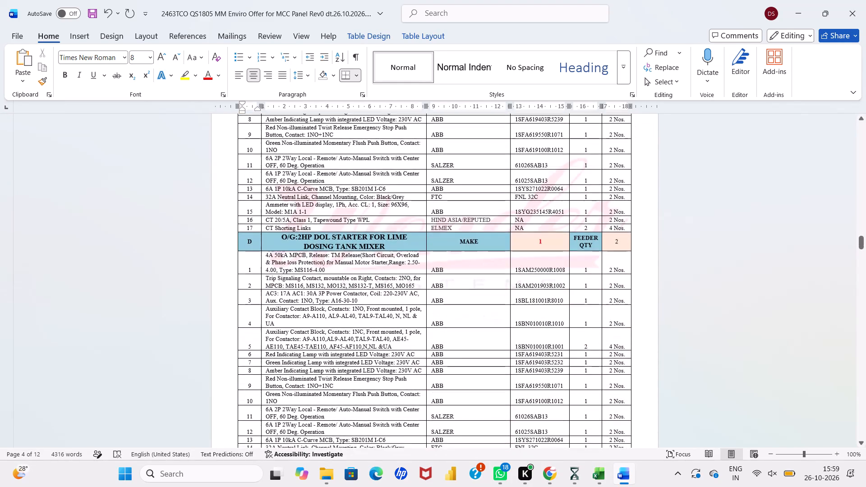
scroll(409, 252, down, 1)
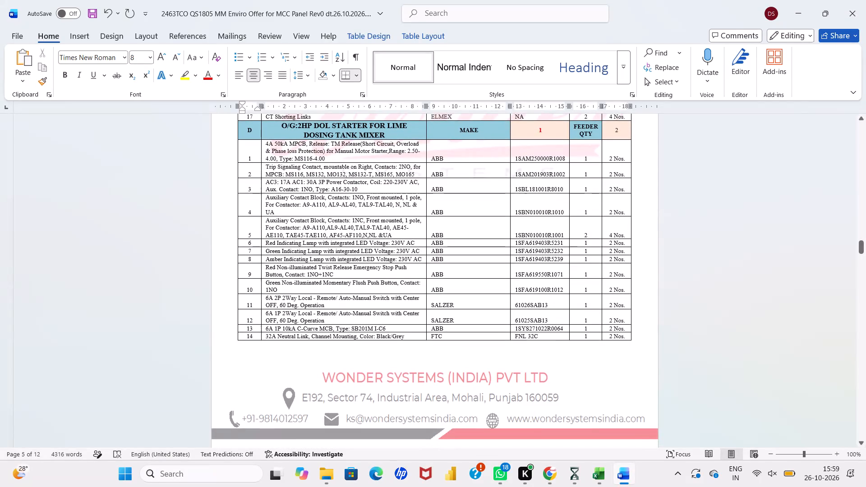
drag(325, 317, 264, 318)
drag(264, 318, 264, 315)
key(ctrl+v)
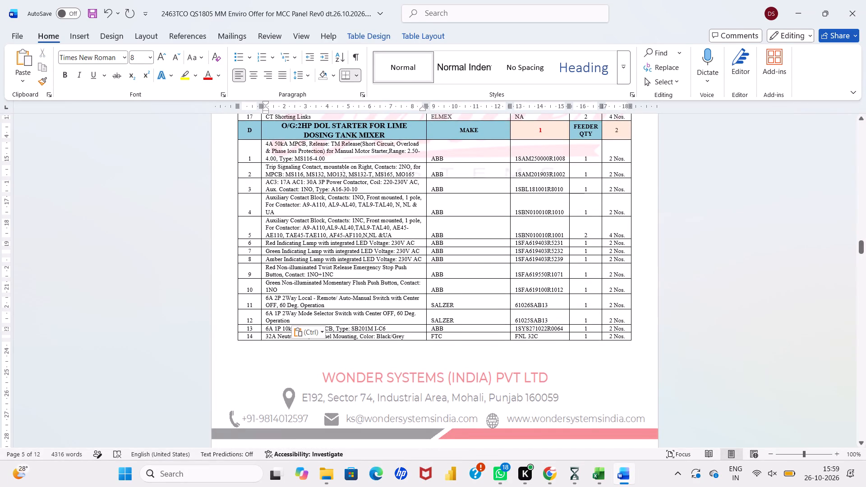
Delete the entire row of item 11, the 6A 2P 2Way Local-Remote/Auto-Manual switch, from the 2HP lime dosing tank mixer section.
right_click(307, 302)
click(338, 192)
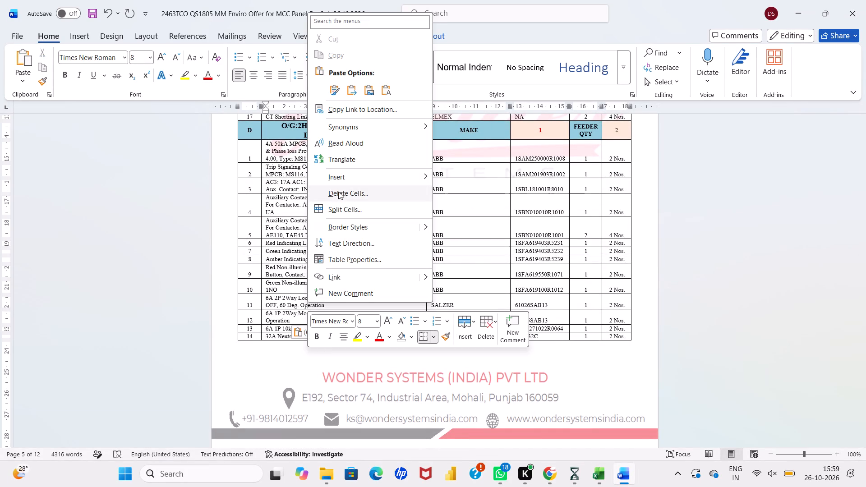
click(421, 229)
click(422, 246)
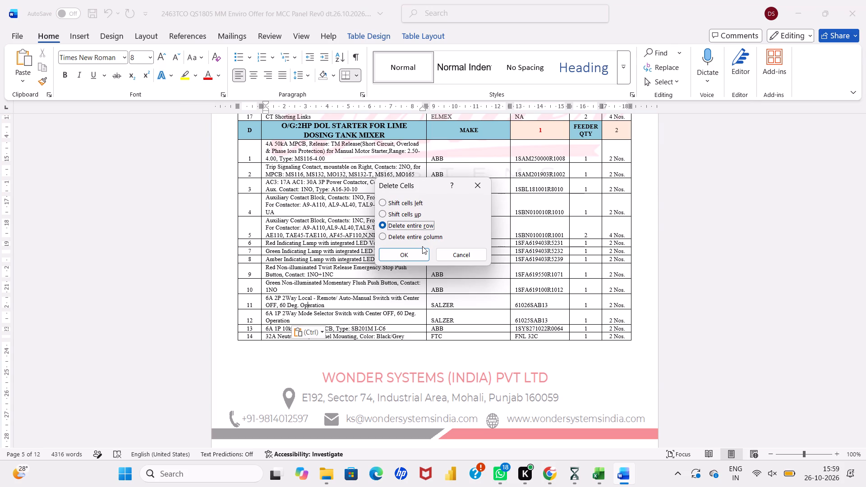
click(420, 250)
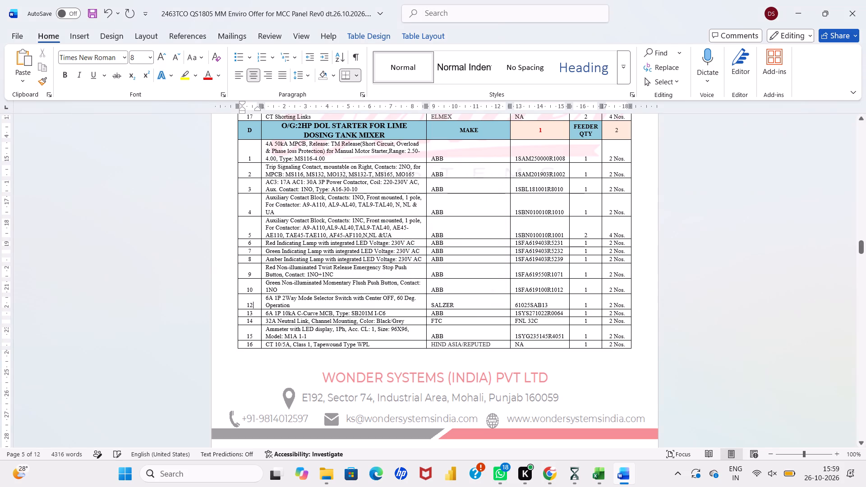
Replace item 12's description in the 1HP DOL starter for nutrient dosing tank mixer with the copied 6A 1P 2Way Mode Selector Switch text.
scroll(420, 250, down, 2)
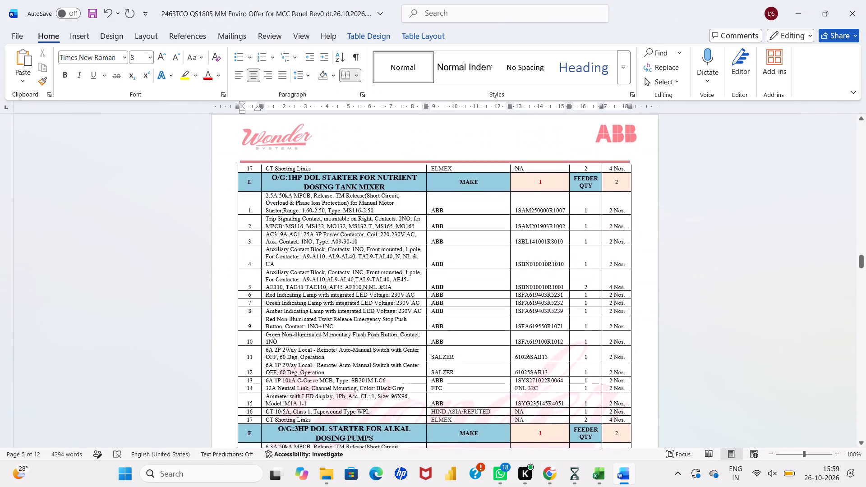
scroll(420, 250, down, 3)
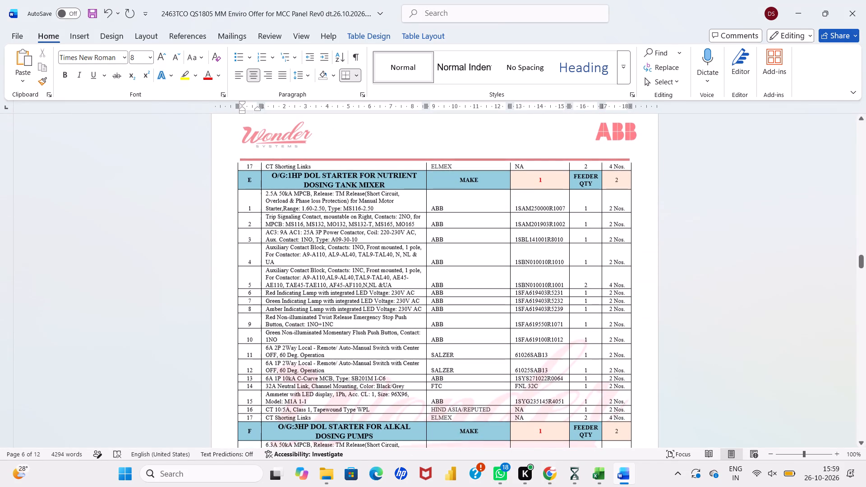
scroll(420, 250, down, 2)
scroll(382, 259, down, 1)
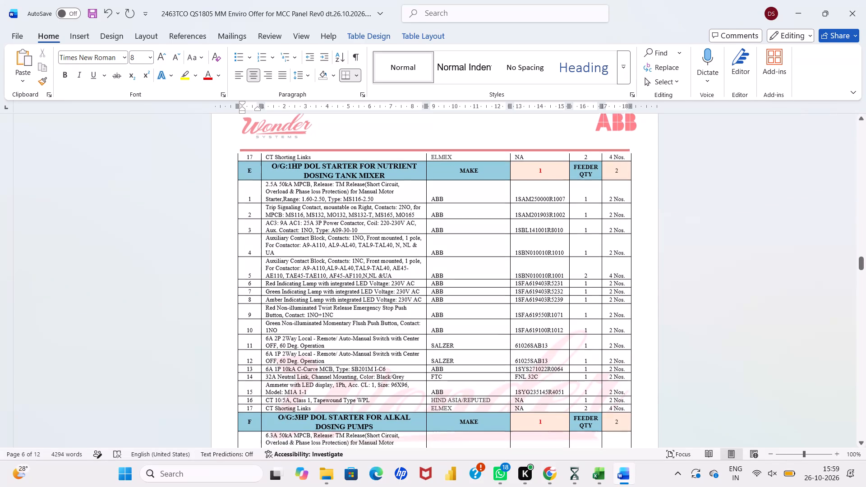
scroll(382, 259, down, 1)
drag(324, 292, 263, 288)
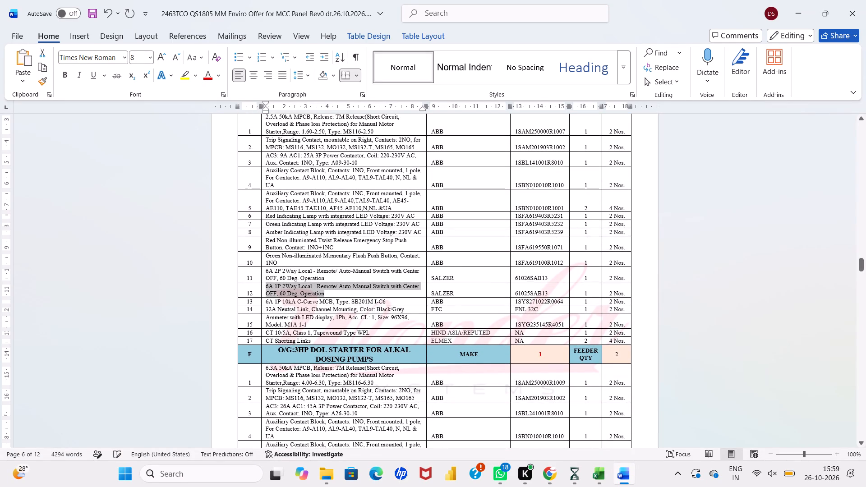
key(ctrl+v)
Delete the entire row of item 11, the 6A 2P 2Way Local-Remote/Auto-Manual switch, from the 1HP nutrient dosing tank mixer section.
right_click(299, 275)
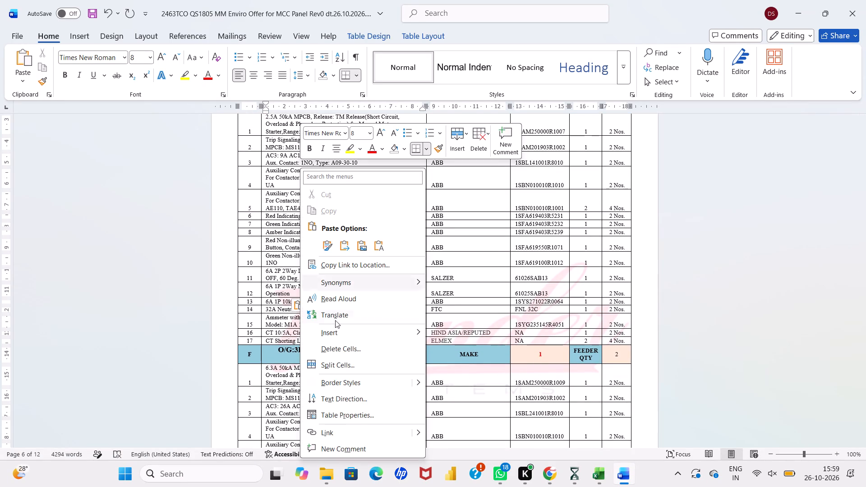
click(335, 346)
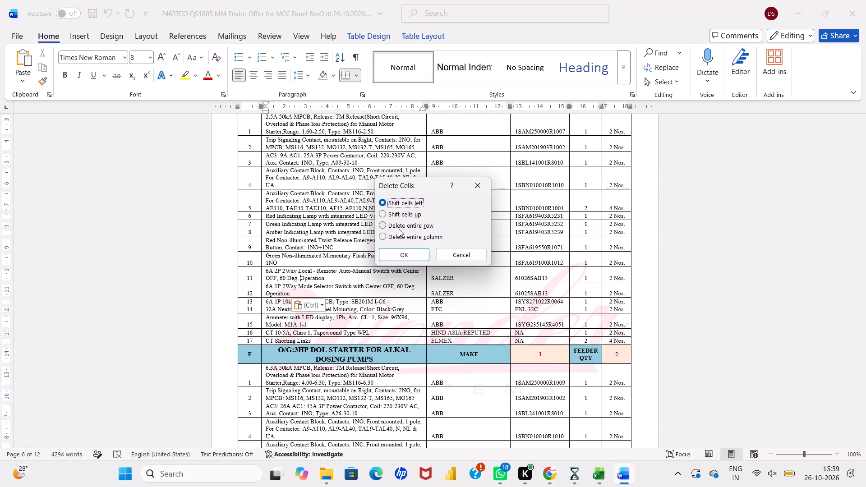
click(399, 229)
click(406, 255)
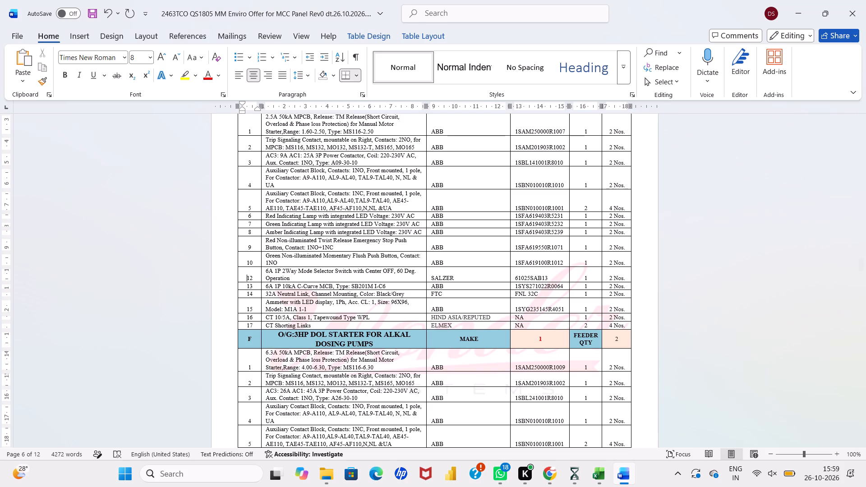
Examine the BOM from the 3HP alkal dosing pump starter through the 0.5HP nutrient dosing pump starter to the busbar details.
scroll(406, 255, down, 4)
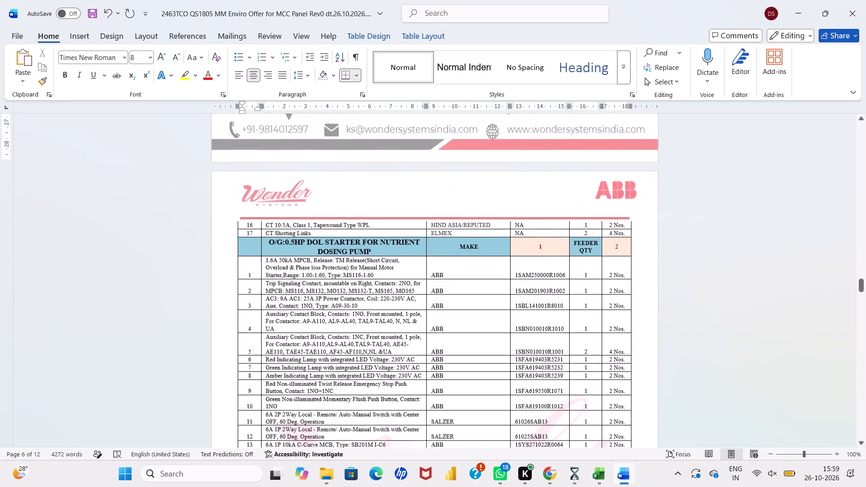
scroll(406, 255, down, 1)
click(398, 297)
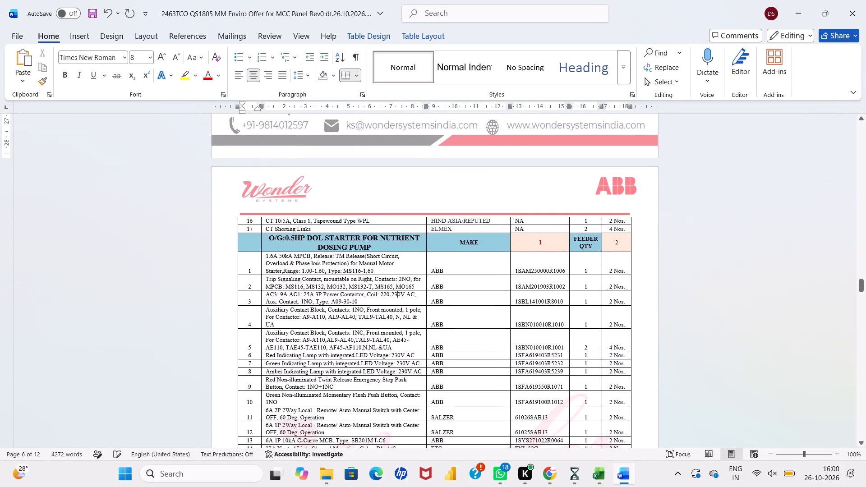
scroll(398, 297, down, 1)
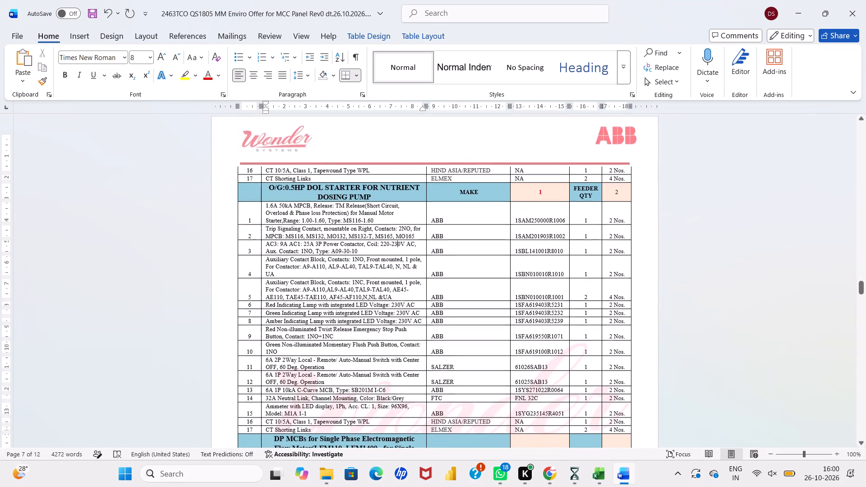
scroll(398, 297, down, 1)
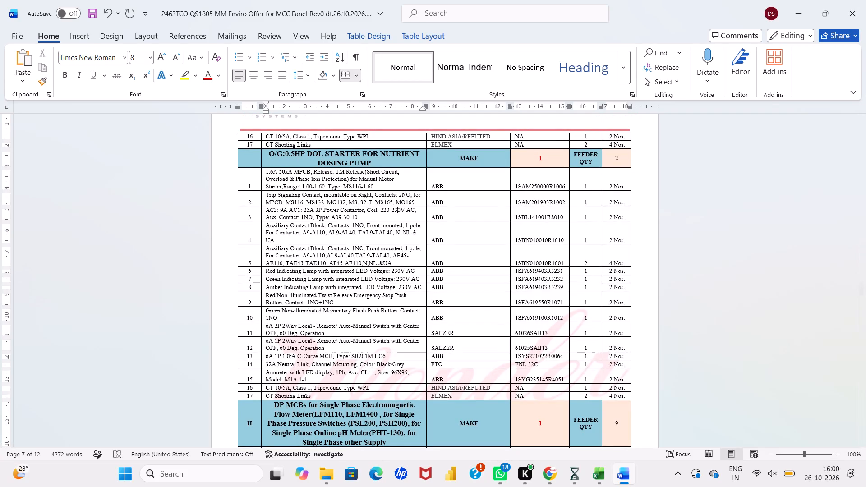
scroll(398, 297, down, 1)
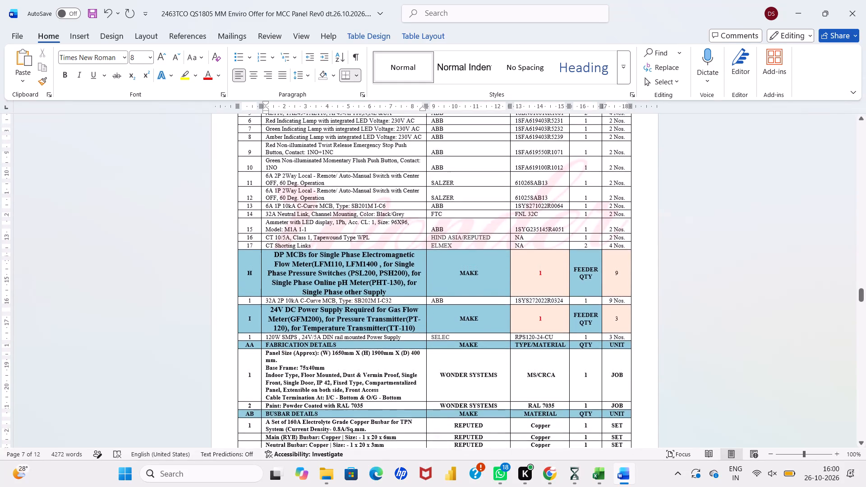
scroll(398, 297, up, 2)
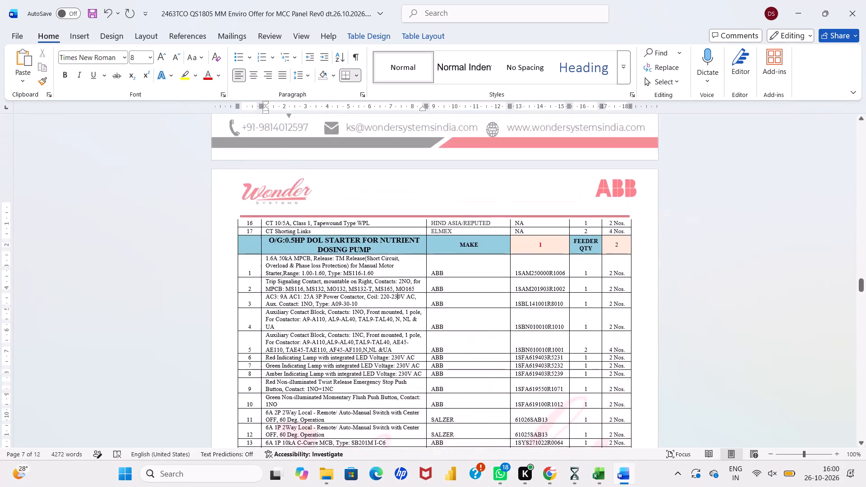
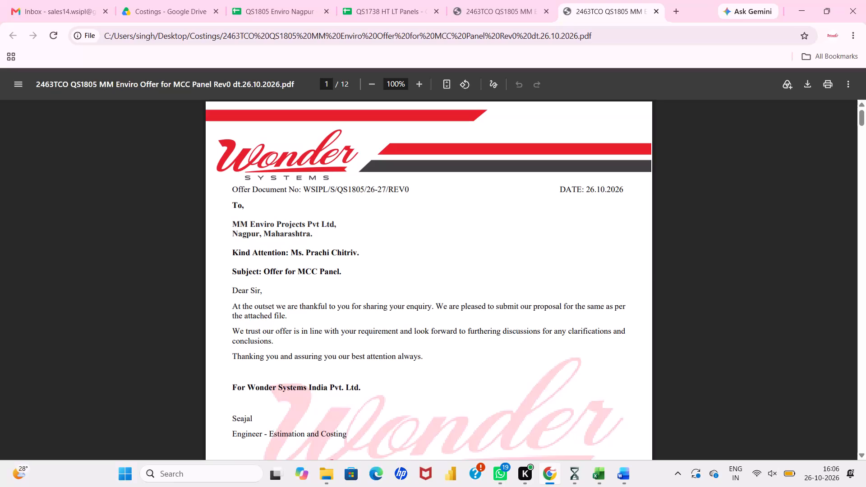
Examine the BOM's starter sections in the Rev0 PDF offer through the 0.5HP nutrient dosing pump, checking the Local-Remote and Mode Selector switch items.
scroll(384, 271, down, 1)
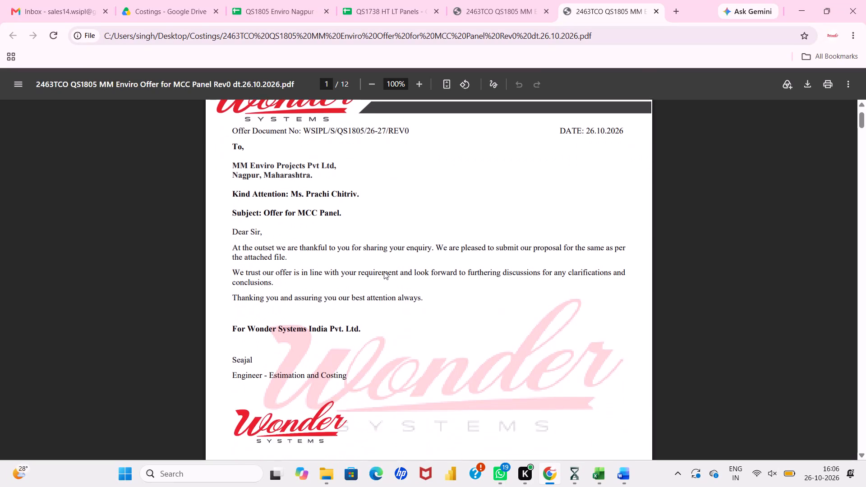
scroll(384, 271, down, 11)
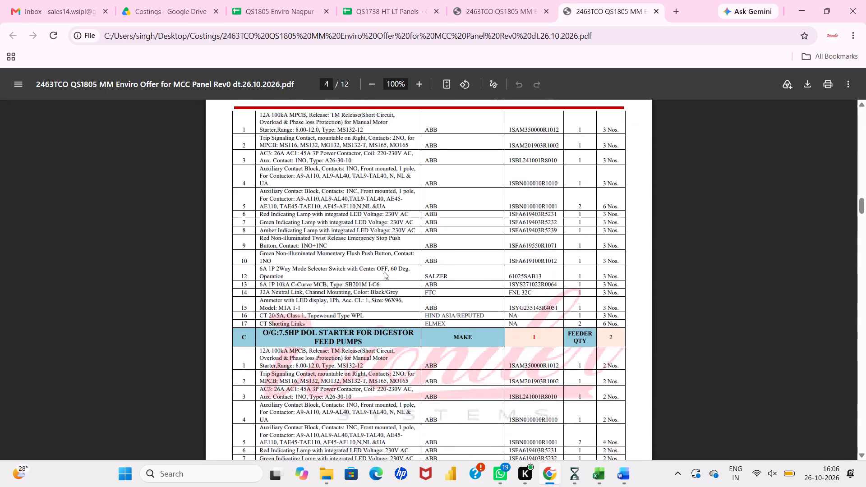
scroll(384, 271, down, 4)
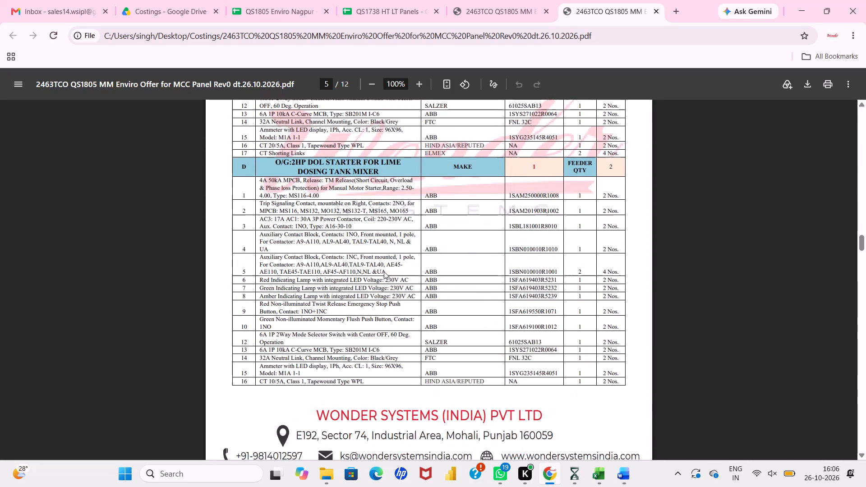
scroll(384, 271, down, 3)
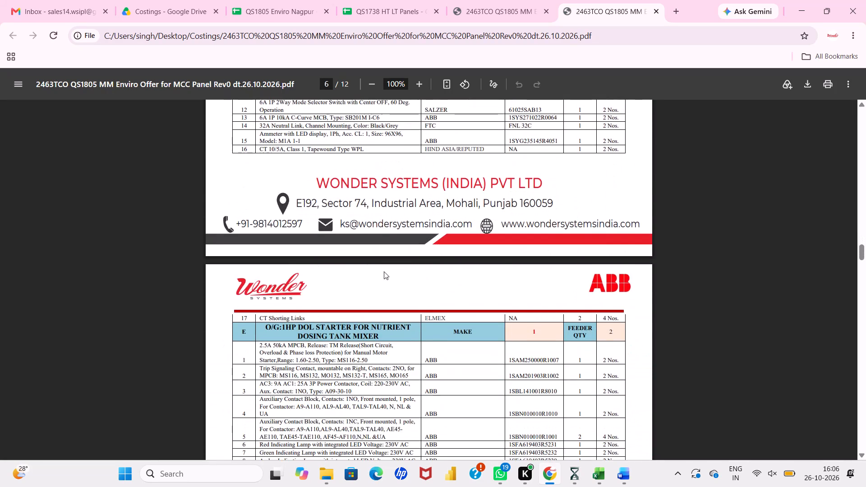
scroll(384, 271, down, 3)
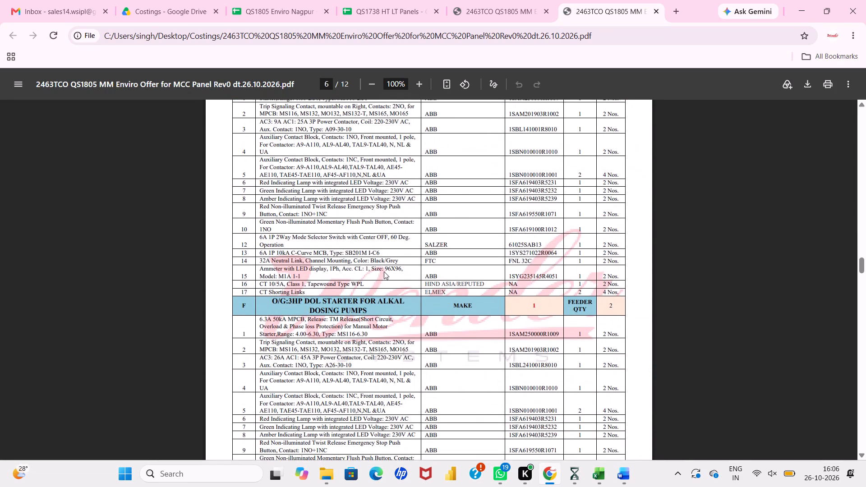
scroll(384, 271, down, 3)
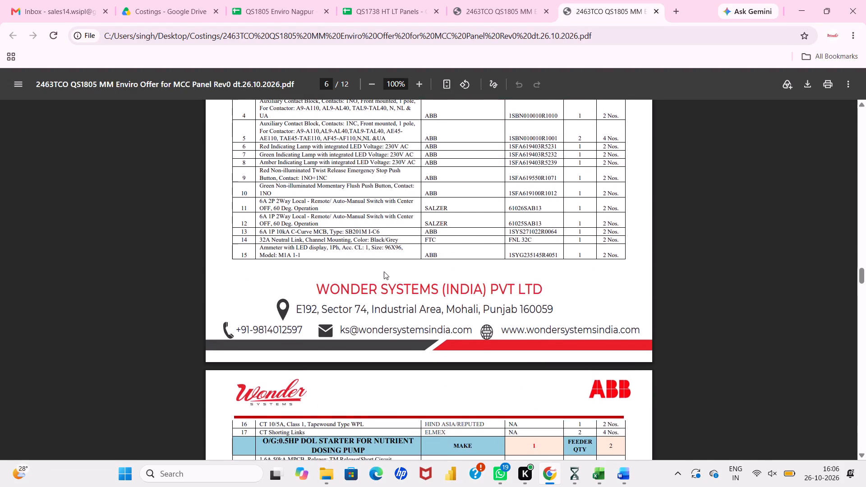
scroll(384, 271, down, 3)
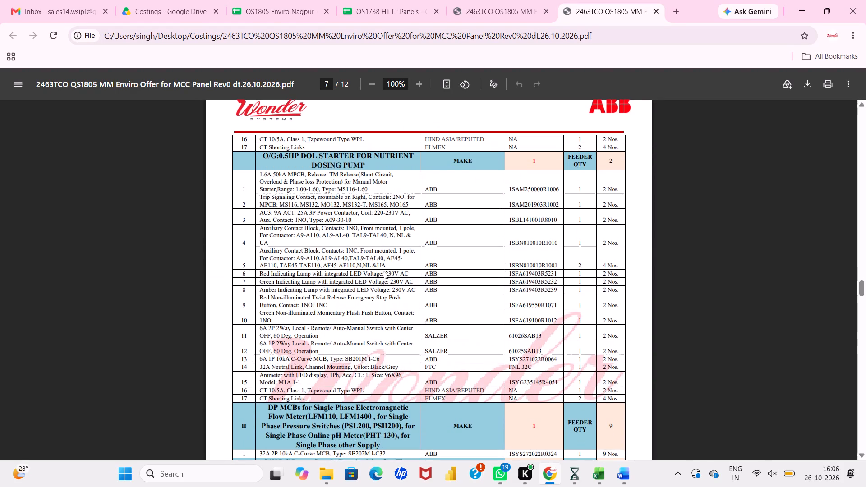
scroll(384, 271, down, 3)
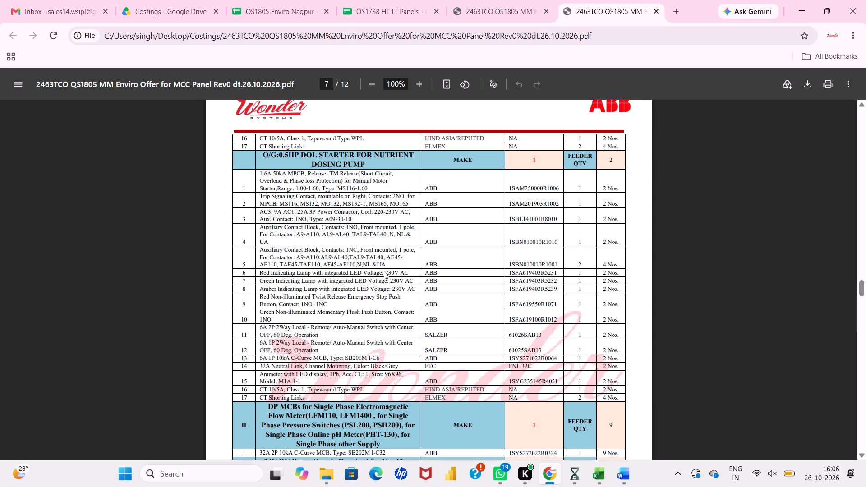
scroll(384, 271, up, 6)
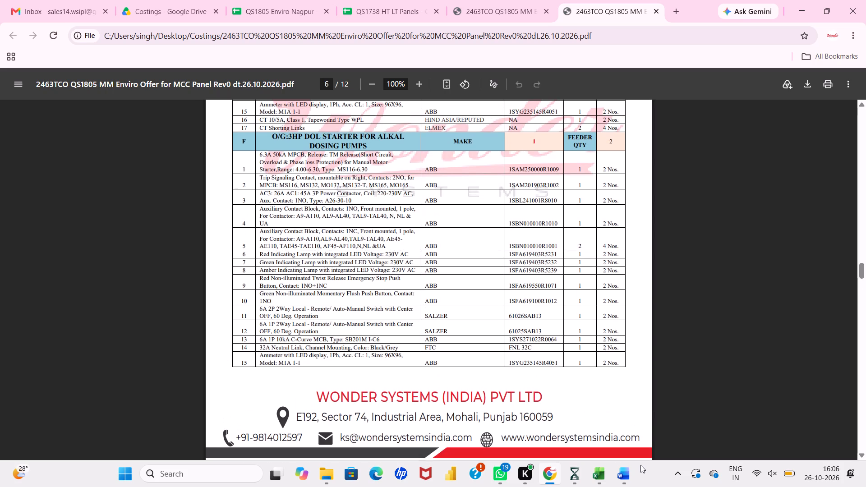
Switch to the Word offer and examine the BOM's switch items from the main incomer through the 0.5HP nutrient dosing pump starter.
click(633, 476)
scroll(521, 363, up, 7)
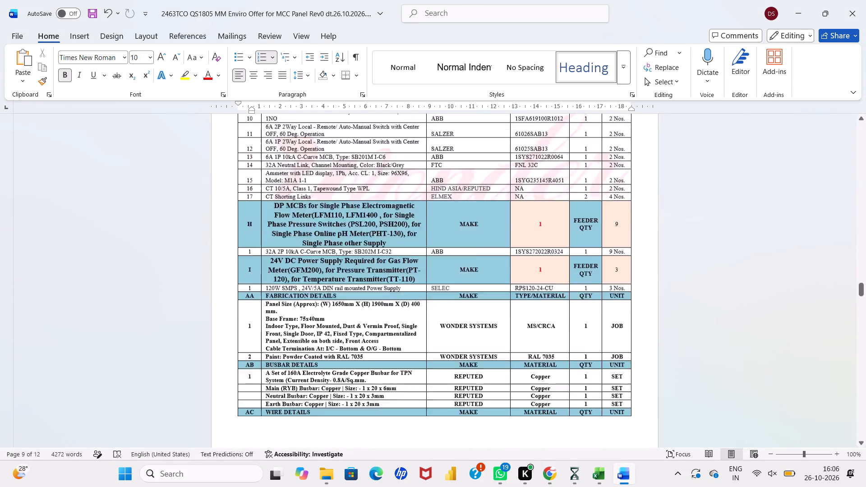
scroll(521, 363, up, 20)
scroll(521, 363, up, 20)
scroll(521, 363, up, 20)
scroll(521, 363, down, 2)
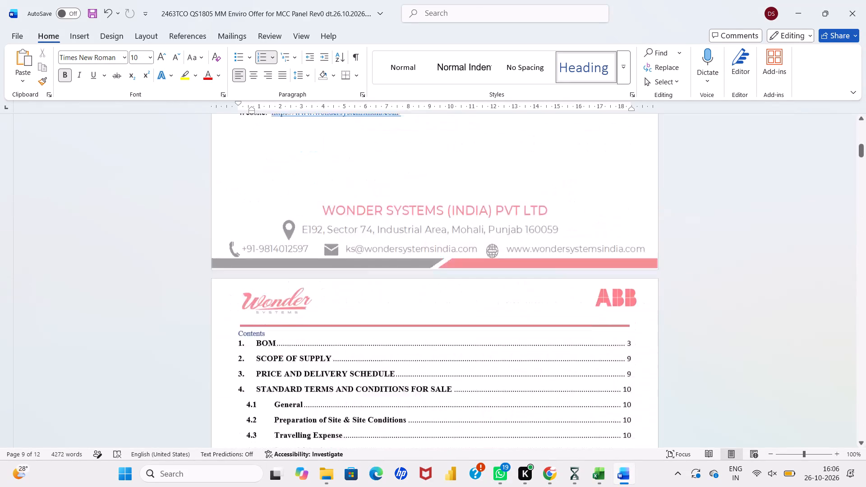
scroll(521, 363, down, 7)
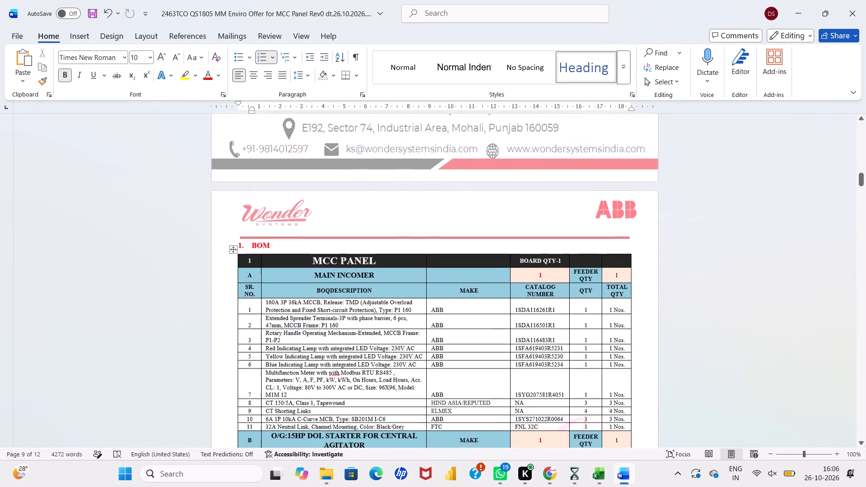
scroll(521, 363, down, 7)
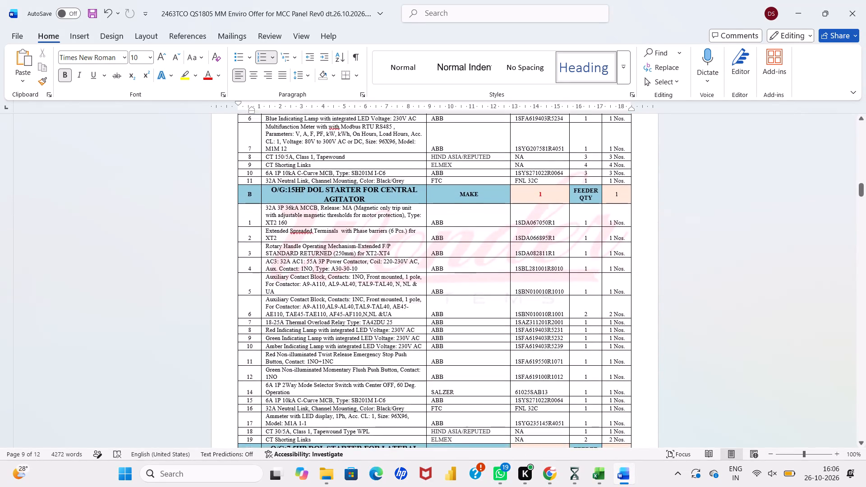
scroll(521, 363, down, 2)
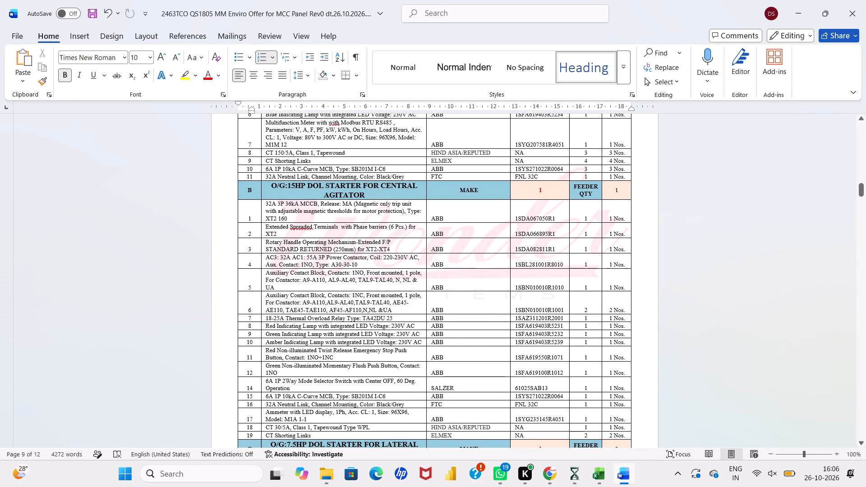
scroll(389, 382, down, 2)
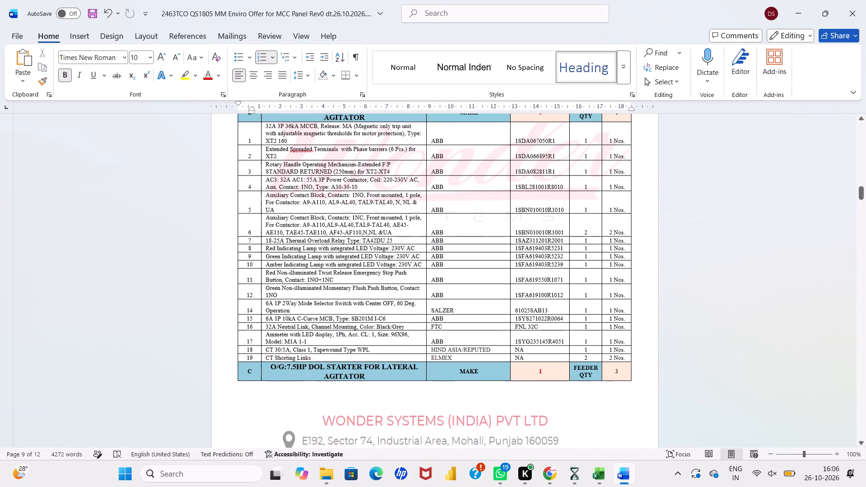
scroll(389, 382, down, 3)
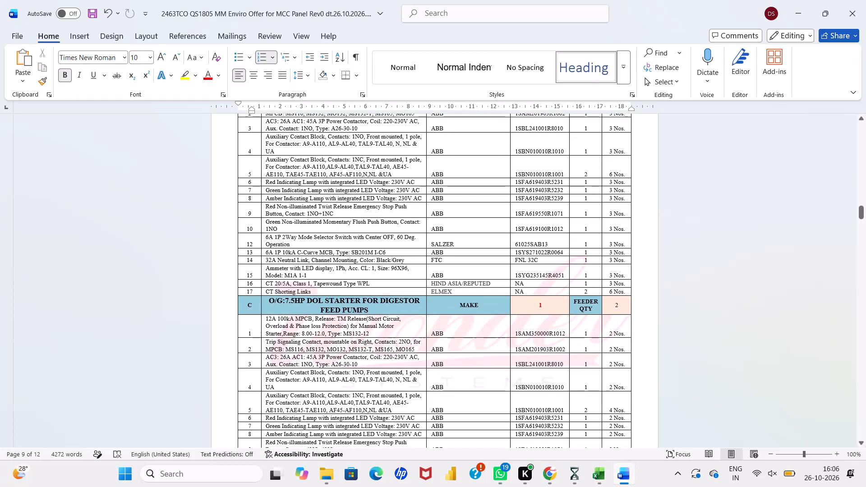
scroll(389, 382, down, 3)
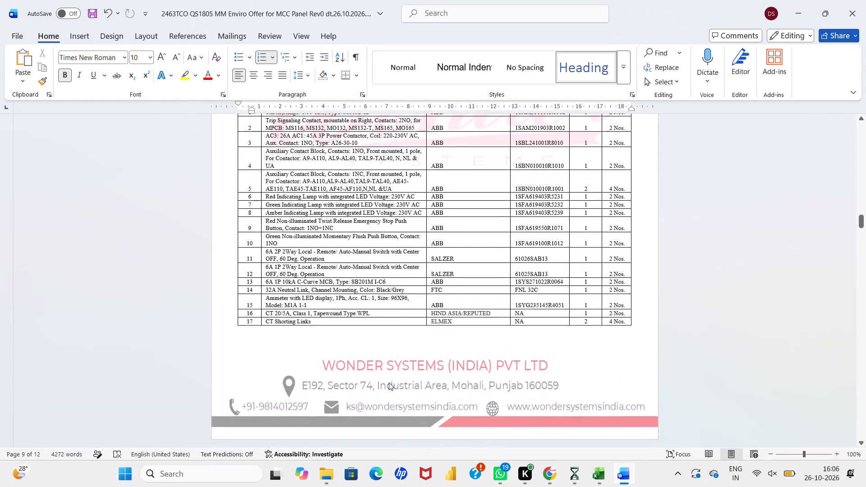
scroll(389, 382, down, 2)
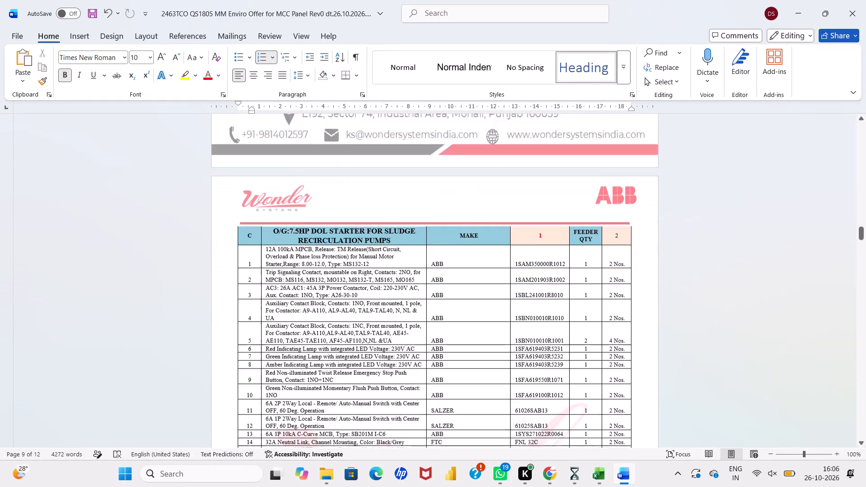
scroll(389, 382, down, 2)
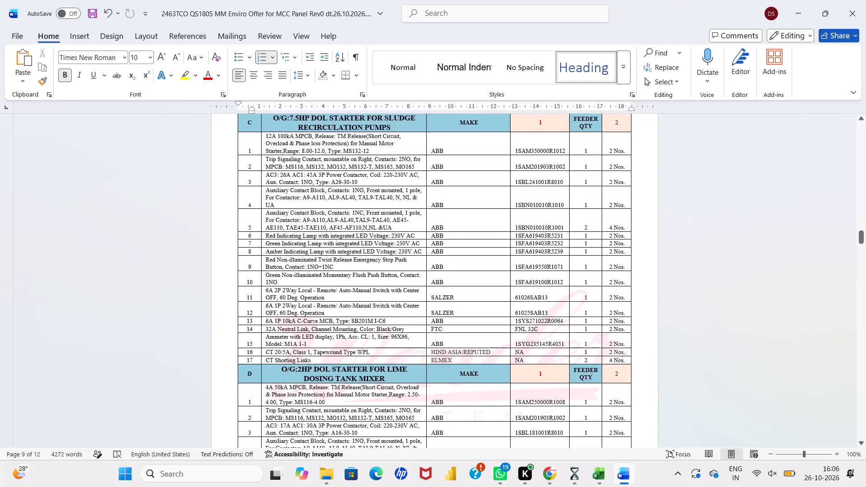
scroll(389, 382, down, 3)
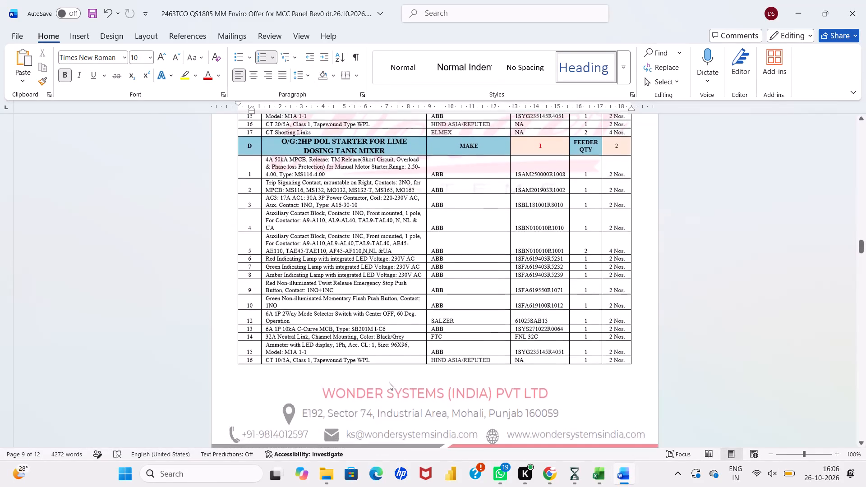
scroll(389, 382, down, 2)
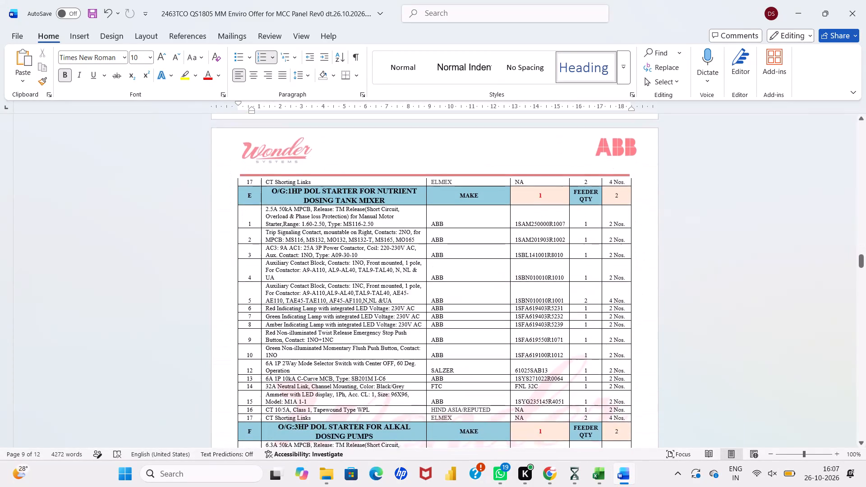
scroll(389, 382, down, 3)
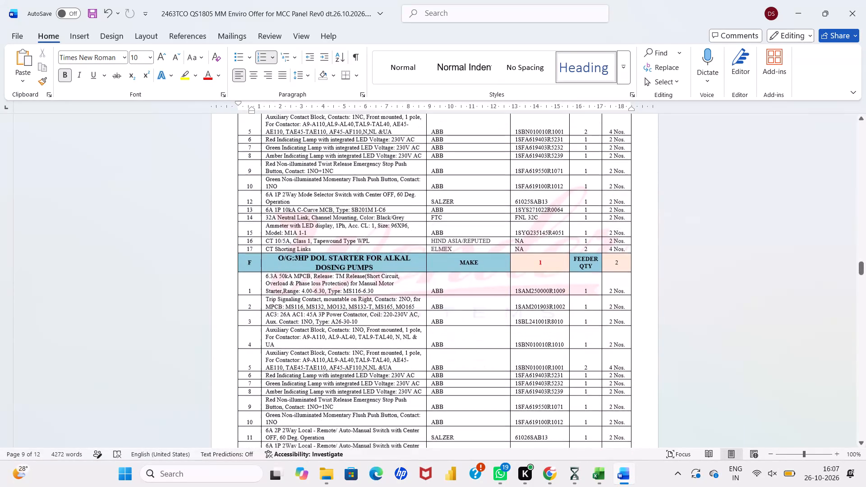
scroll(389, 382, down, 3)
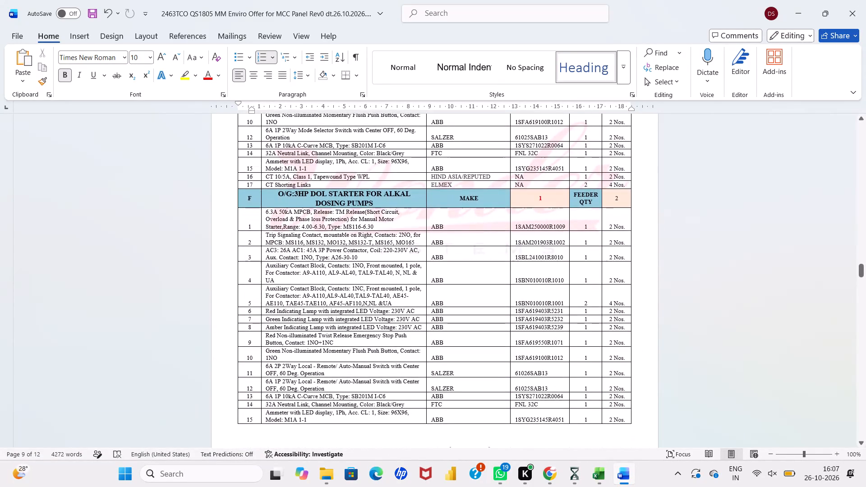
scroll(389, 382, down, 4)
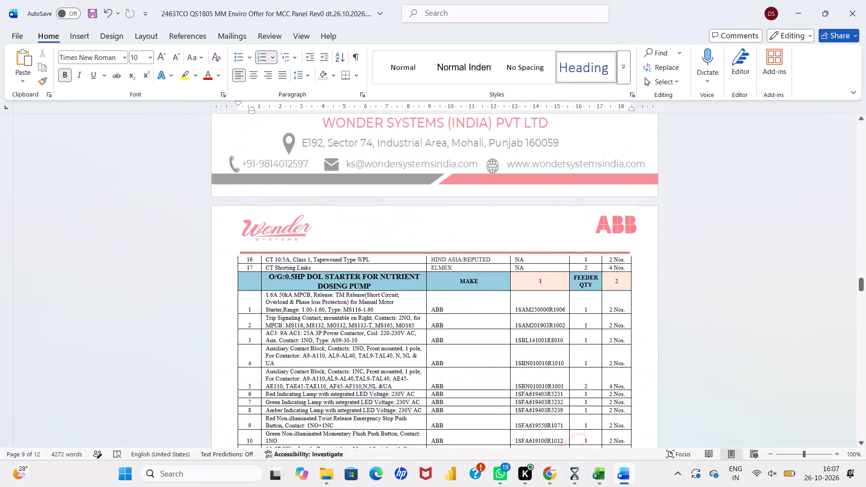
scroll(389, 382, down, 2)
Replace item 12's description in the 0.5HP DOL starter for nutrient dosing pump with the copied 6A 1P 2Way Mode Selector Switch text.
scroll(389, 382, up, 1)
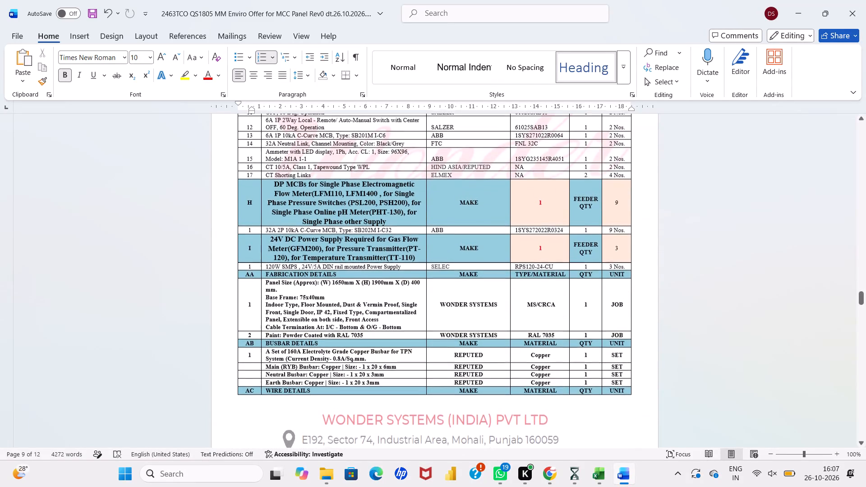
scroll(389, 382, up, 2)
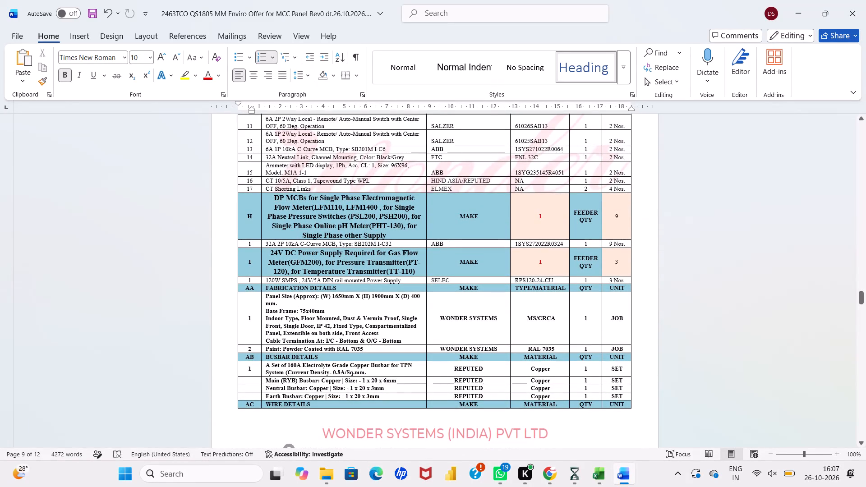
scroll(389, 382, up, 2)
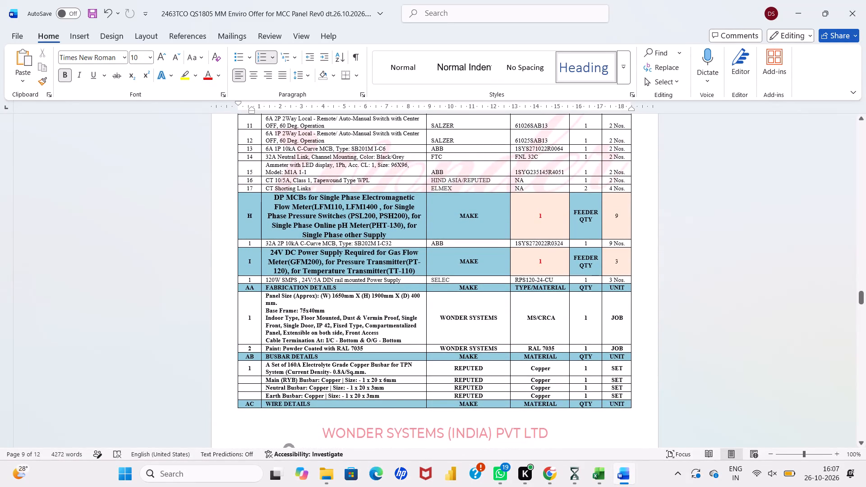
scroll(389, 382, up, 2)
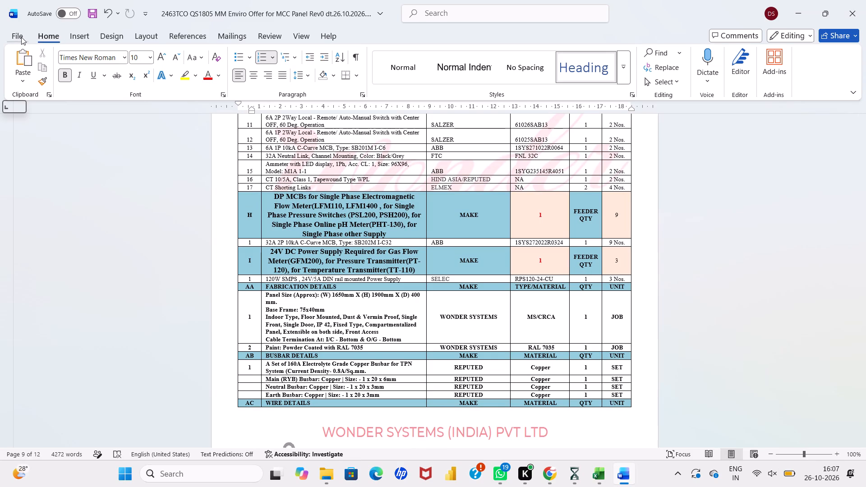
scroll(321, 138, up, 1)
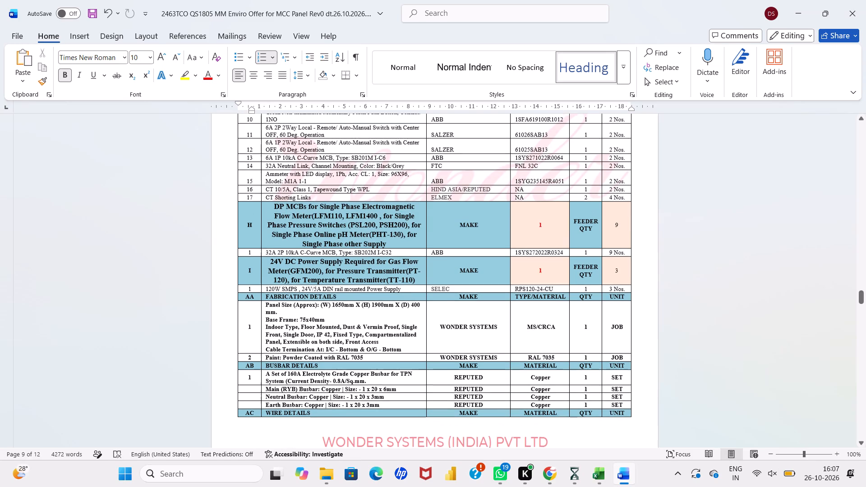
scroll(321, 138, up, 1)
drag(326, 171, 306, 171)
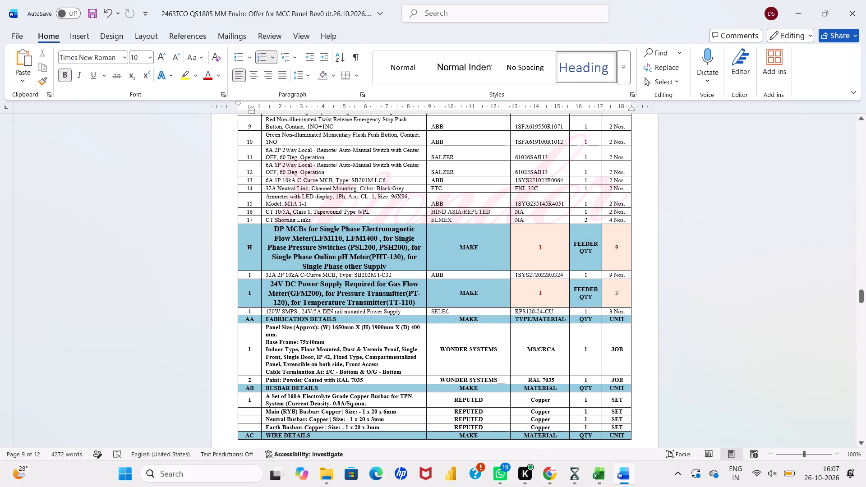
drag(306, 171, 267, 166)
key(ctrl+v)
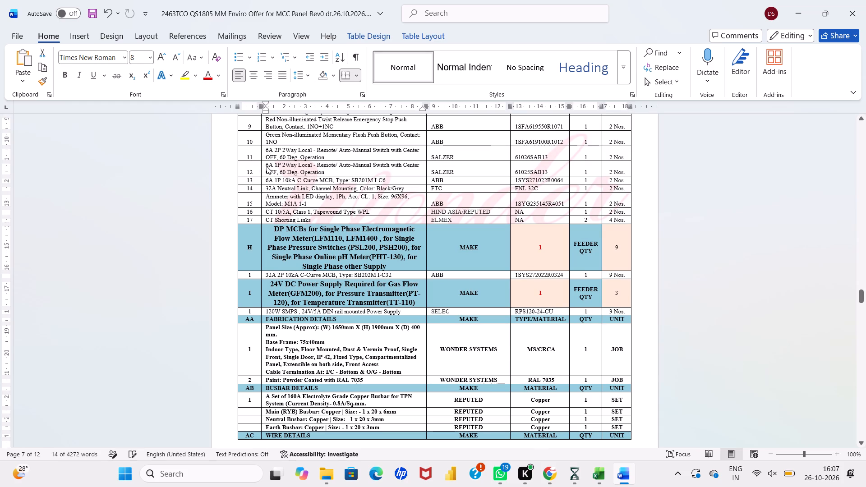
Replace item 12's description in the 3HP DOL starter for alkal dosing pumps with the copied 6A 1P 2Way Mode Selector Switch text.
scroll(322, 182, up, 1)
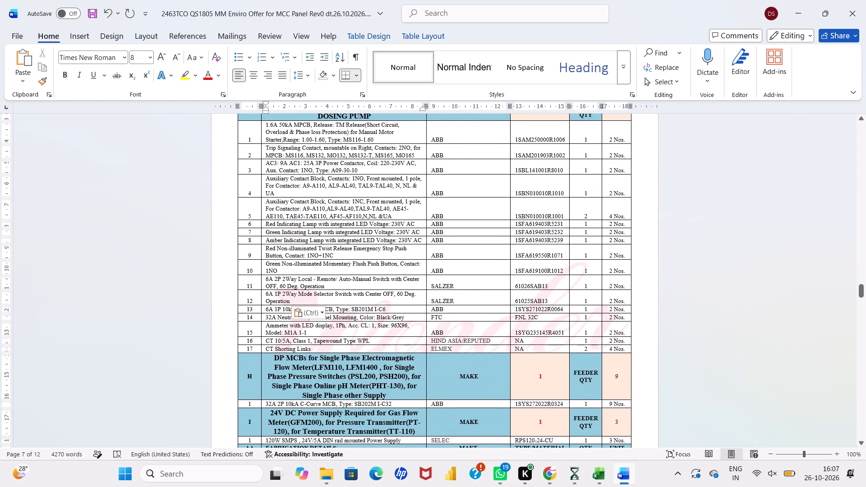
scroll(332, 200, up, 4)
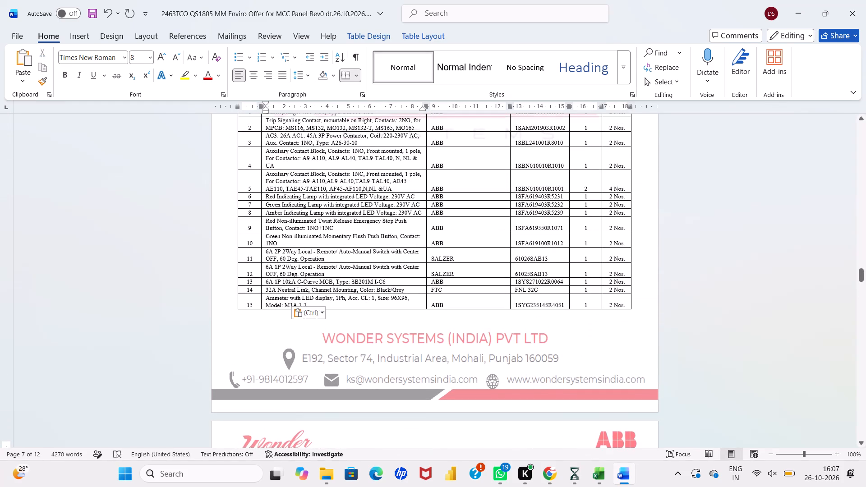
drag(324, 272, 265, 267)
key(ctrl+v)
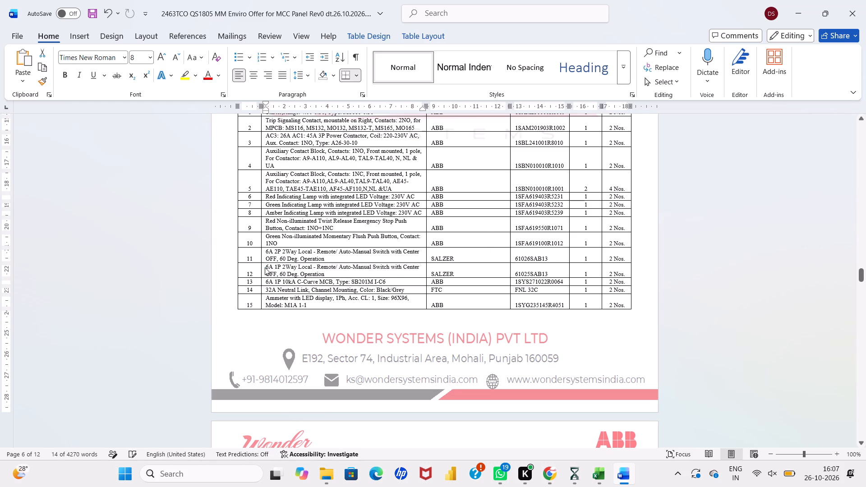
scroll(338, 263, up, 3)
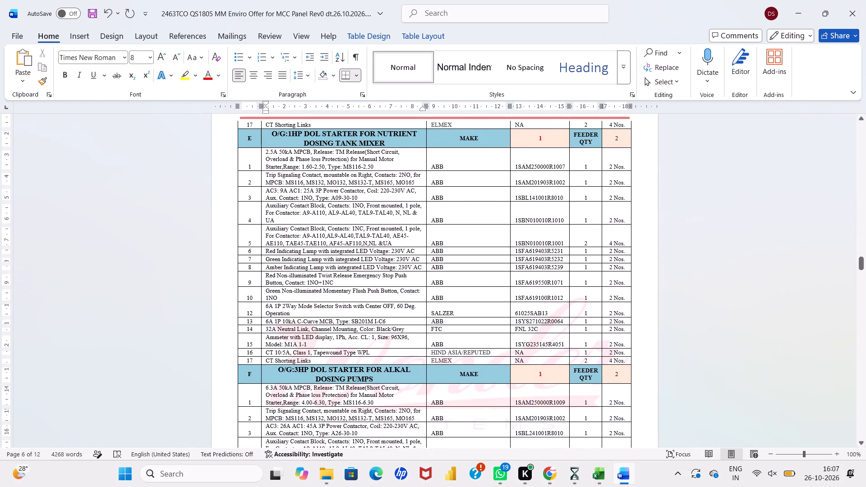
Replace item 12's description in the 7.5HP DOL starter for sludge recirculation pumps with the copied 6A 1P 2Way Mode Selector Switch text.
drag(288, 315, 267, 305)
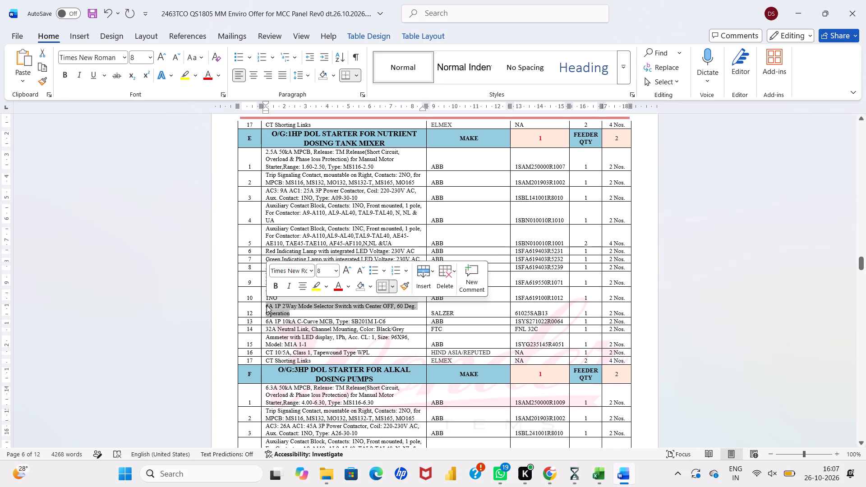
click(300, 305)
scroll(300, 305, up, 2)
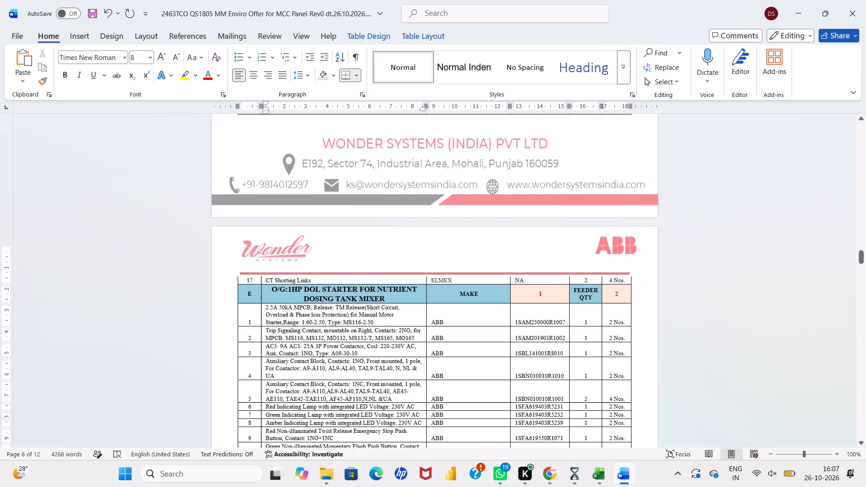
scroll(300, 305, up, 3)
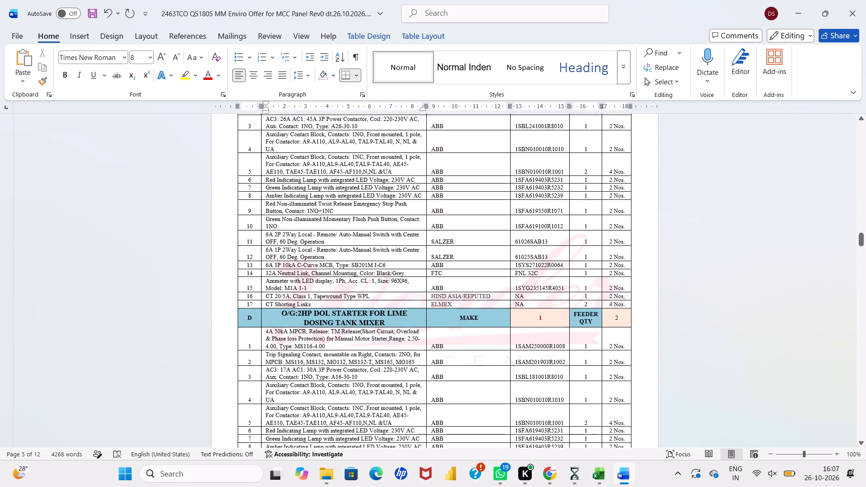
drag(327, 257, 318, 257)
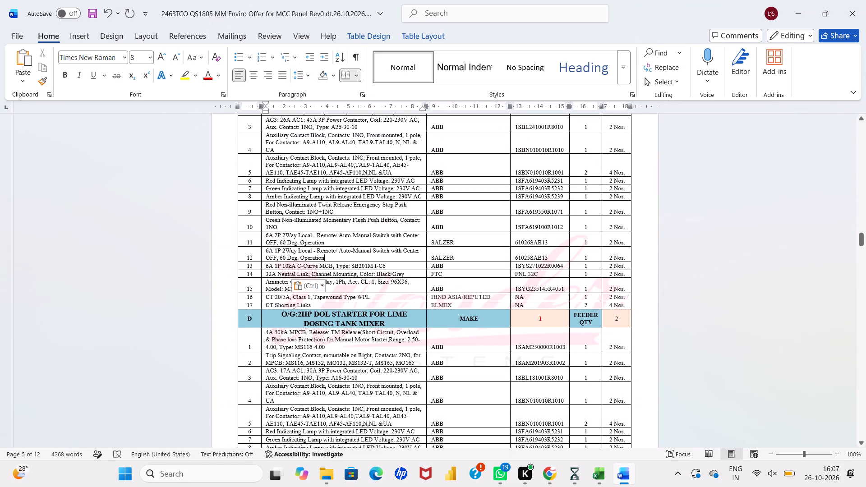
drag(318, 257, 263, 251)
key(ctrl+v)
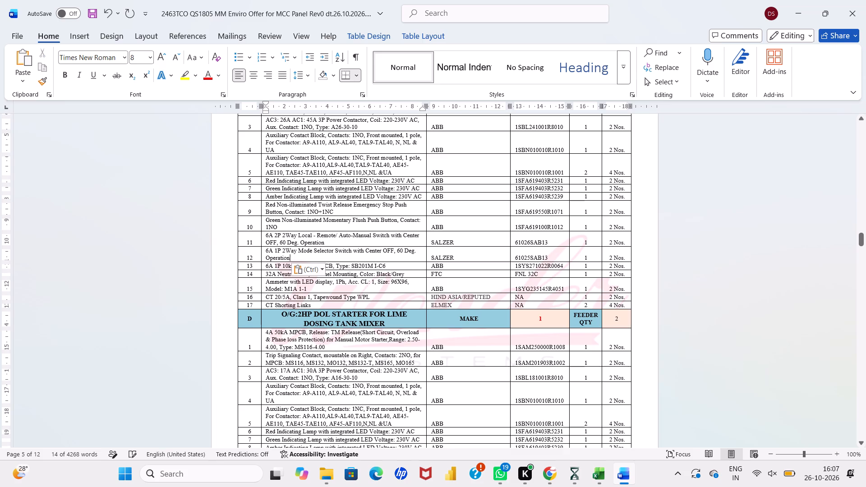
Replace item 12's description in the 7.5HP DOL starter for digestor feed pumps with the copied 6A 1P 2Way Mode Selector Switch text.
scroll(343, 257, up, 4)
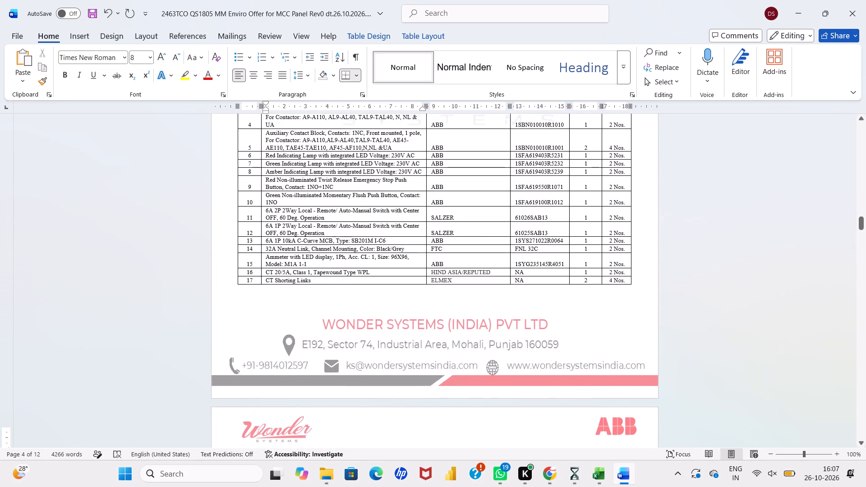
drag(326, 232, 264, 229)
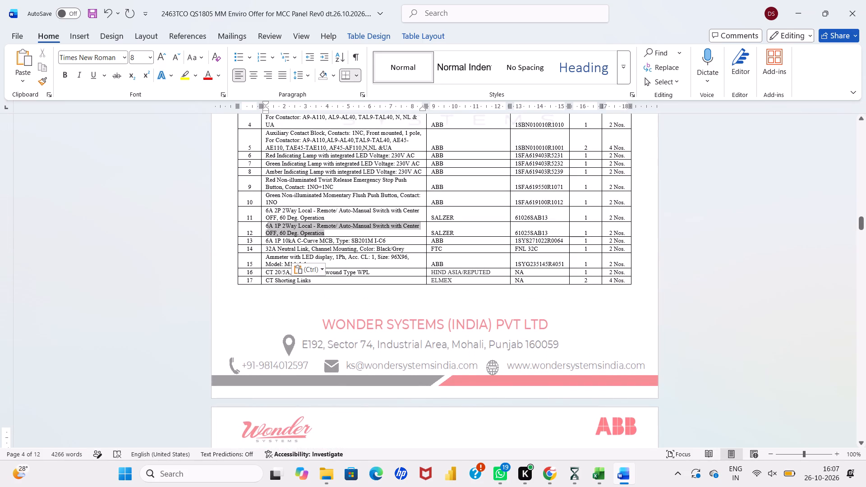
drag(264, 229, 263, 229)
key(ctrl+v)
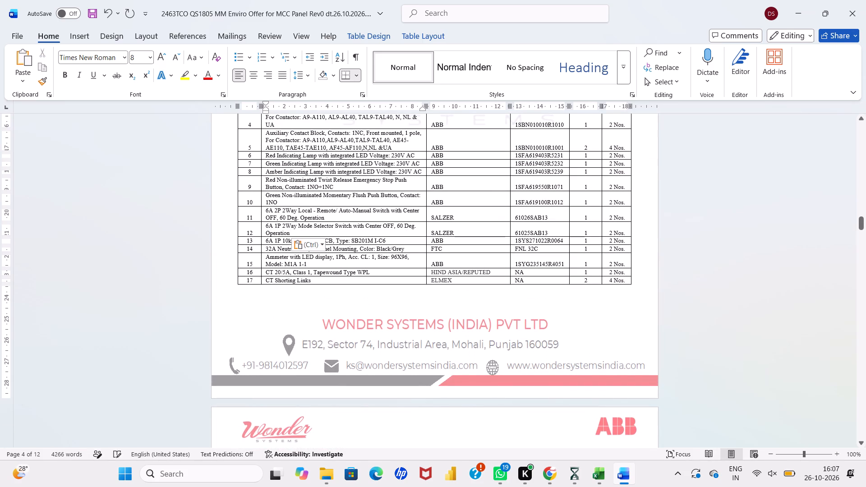
click(313, 231)
Examine the BOM's switch items from the lateral agitator starter back up to the main incomer.
scroll(313, 231, up, 2)
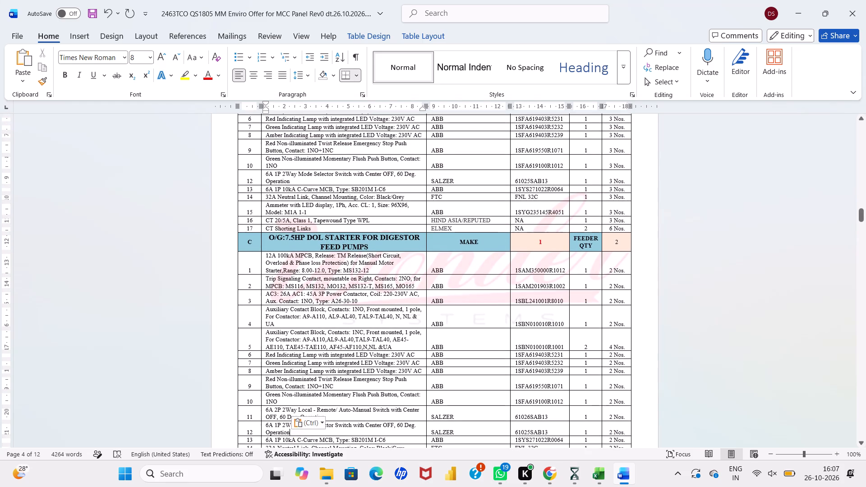
click(295, 179)
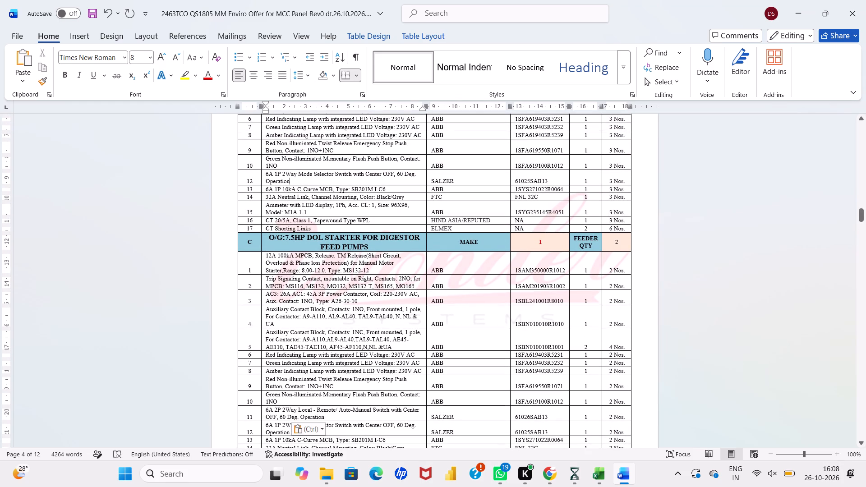
scroll(293, 179, up, 4)
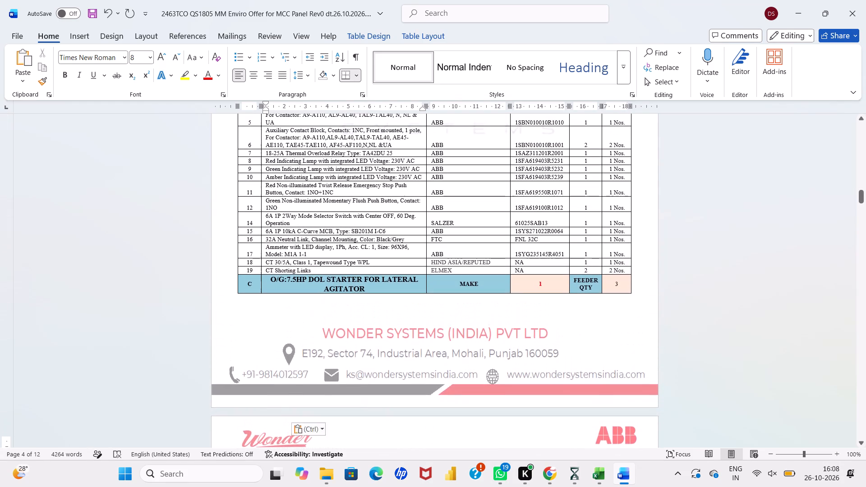
scroll(295, 226, up, 7)
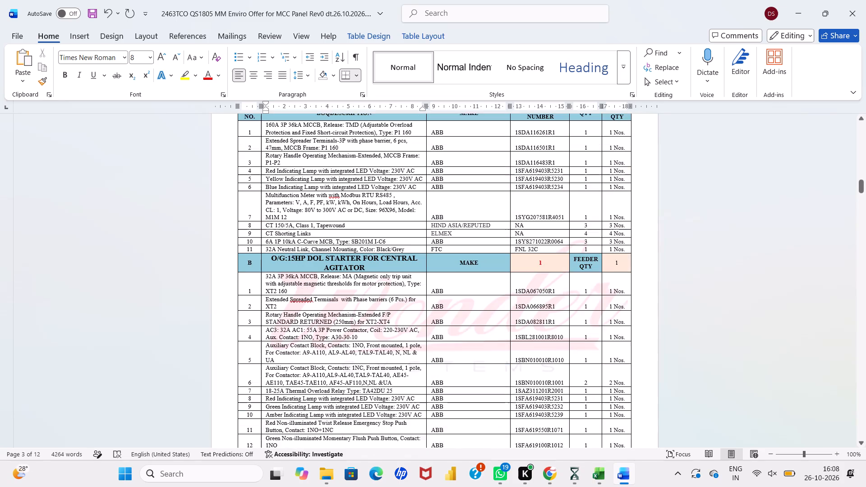
scroll(295, 237, up, 2)
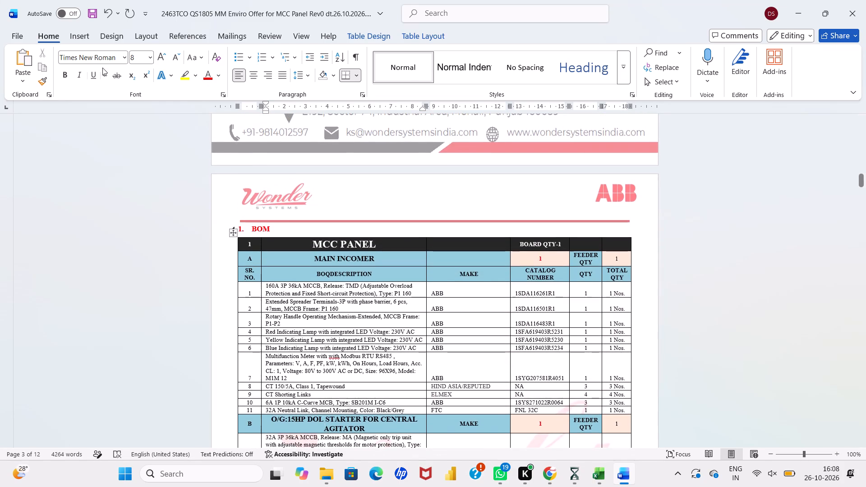
Export the offer as a PDF to the Costings folder, overwriting the existing 2463TCO QS1805 MM Enviro Offer for MCC Panel Rev0 file.
click(23, 35)
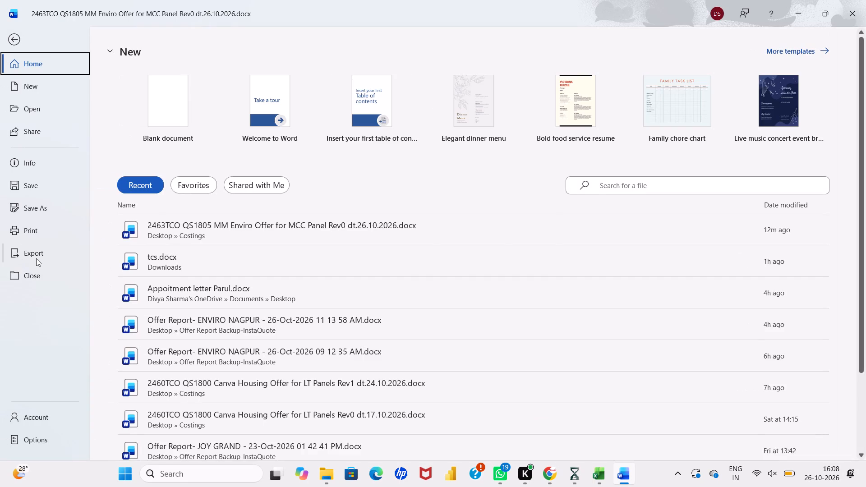
click(36, 258)
click(311, 162)
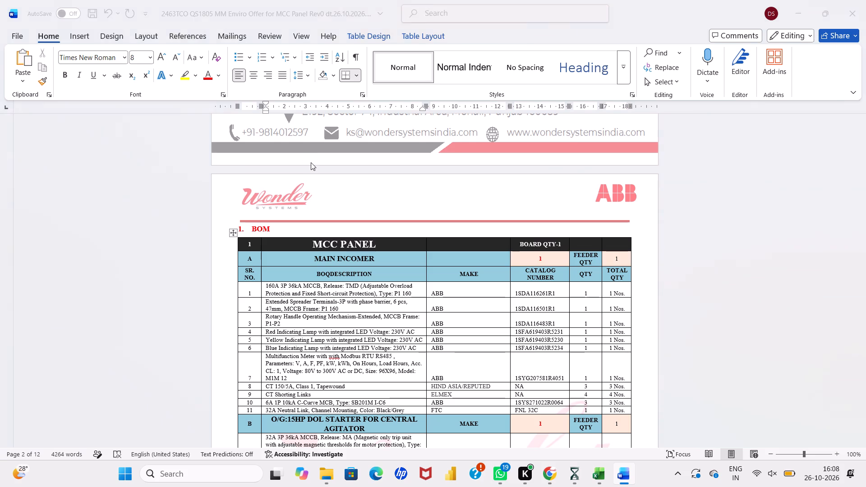
click(322, 311)
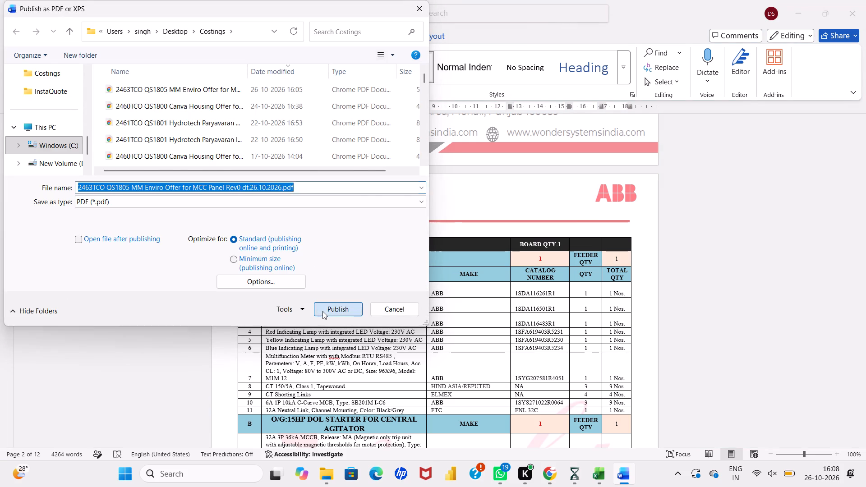
click(520, 236)
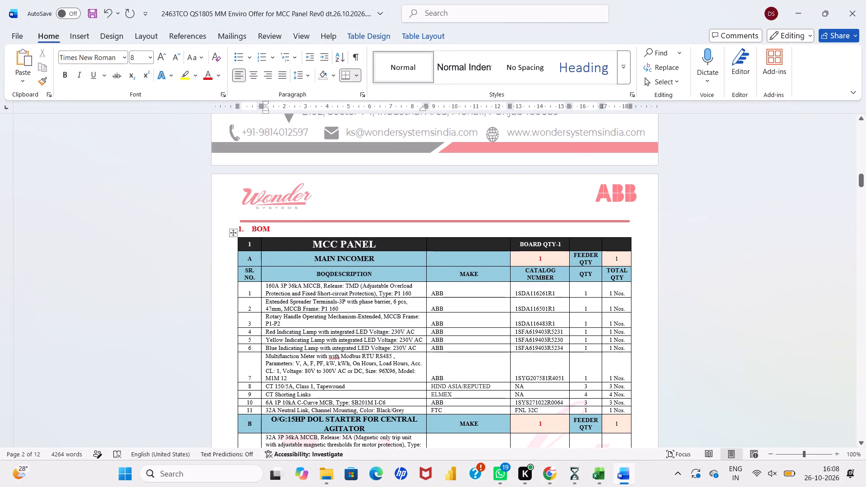
Open the newly exported Rev0 PDF from the Costings folder and examine its pages, especially the BOM's switch items up to the main incomer.
click(325, 475)
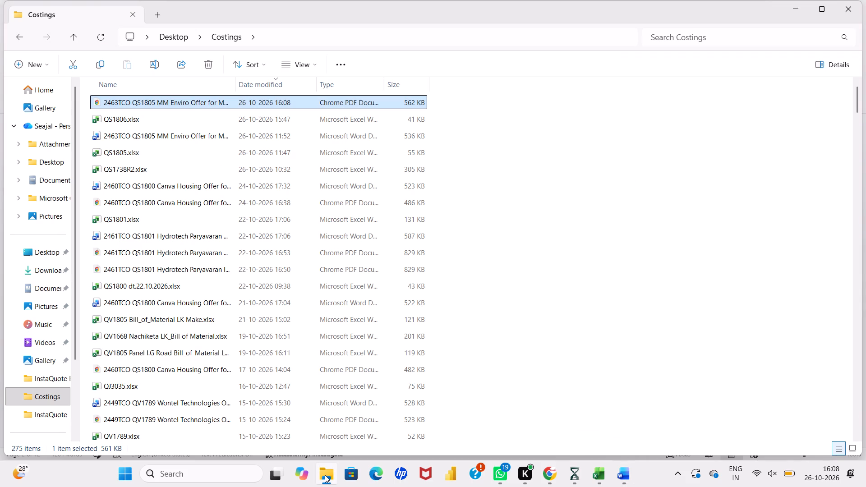
double_click(190, 105)
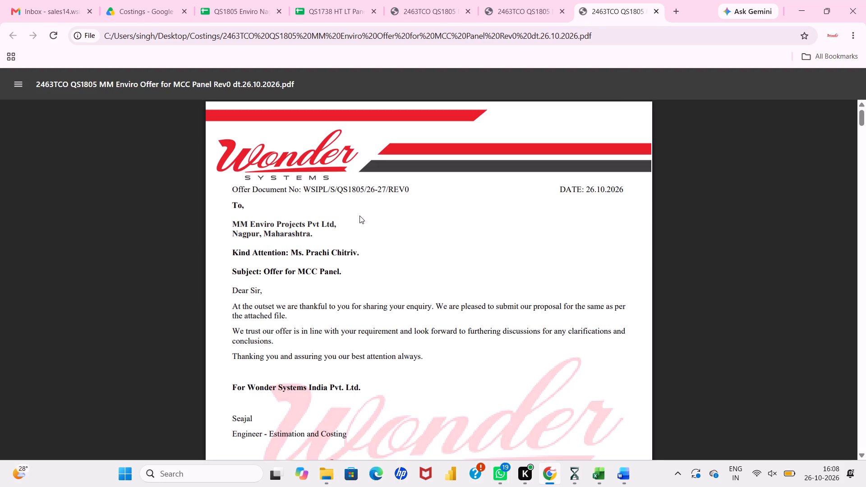
scroll(359, 216, down, 20)
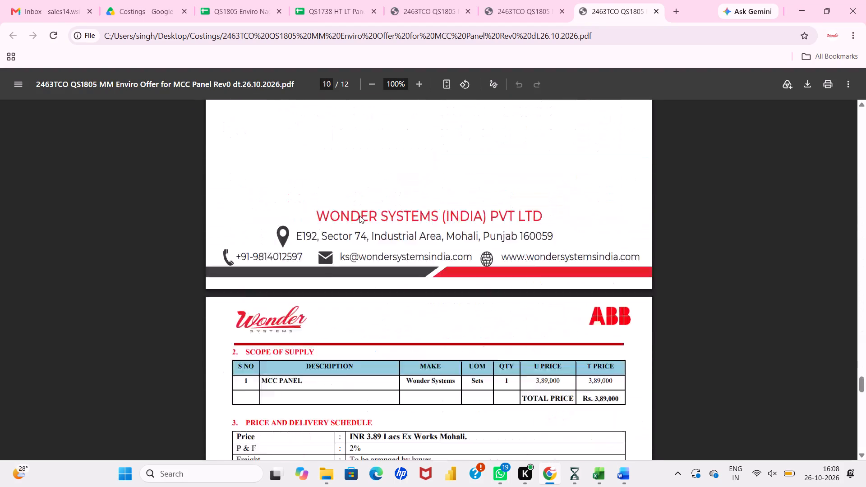
scroll(359, 216, down, 7)
scroll(359, 216, up, 8)
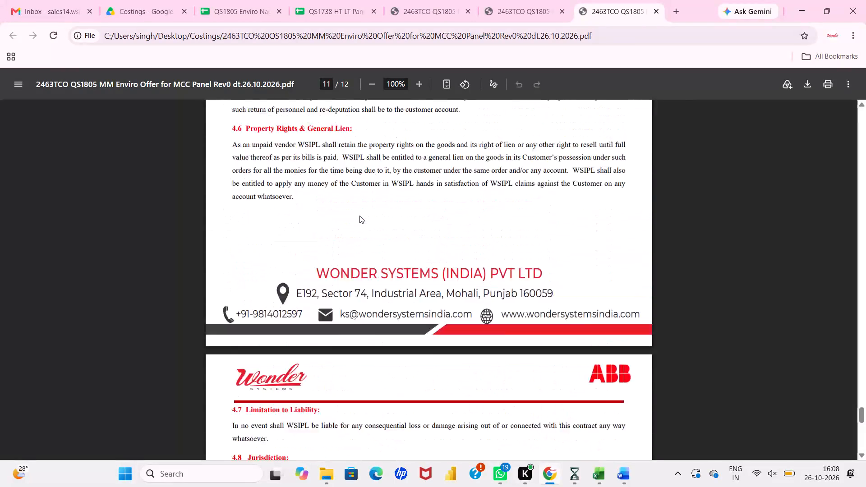
scroll(359, 216, up, 8)
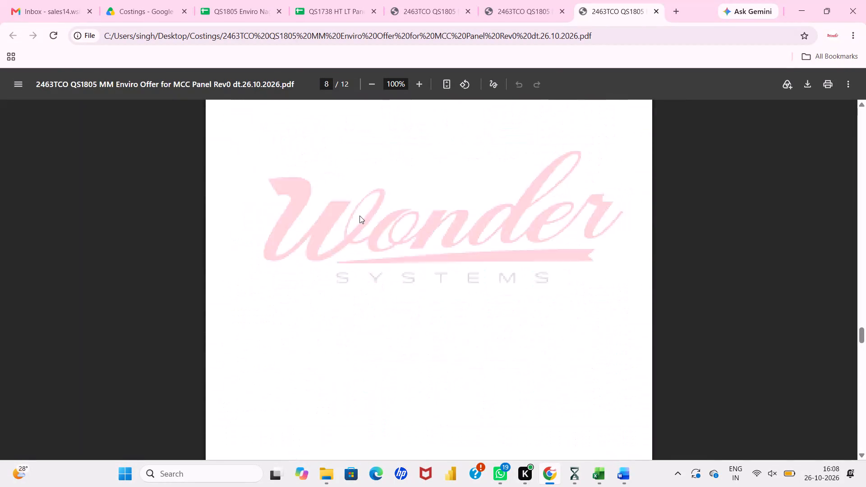
scroll(359, 216, up, 1)
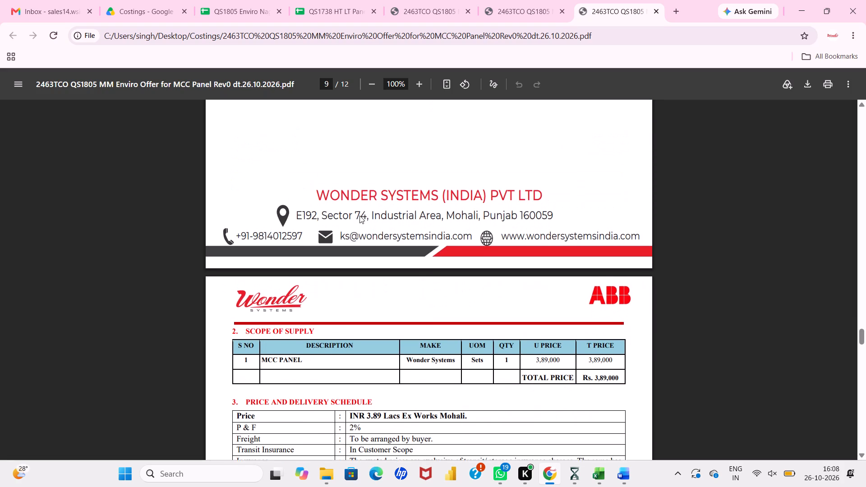
scroll(359, 216, up, 6)
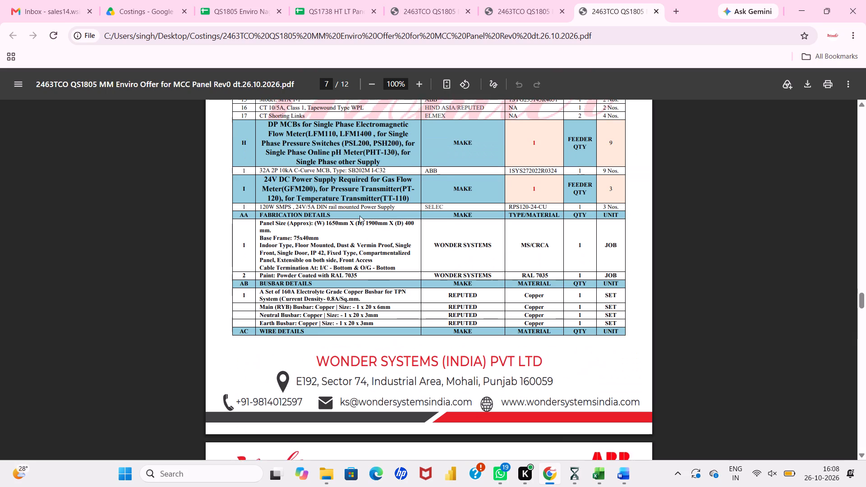
scroll(359, 216, up, 1)
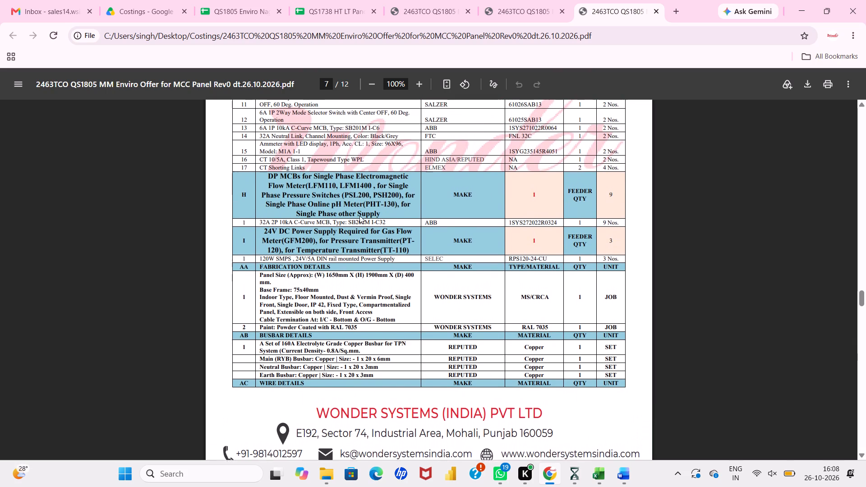
scroll(359, 216, up, 9)
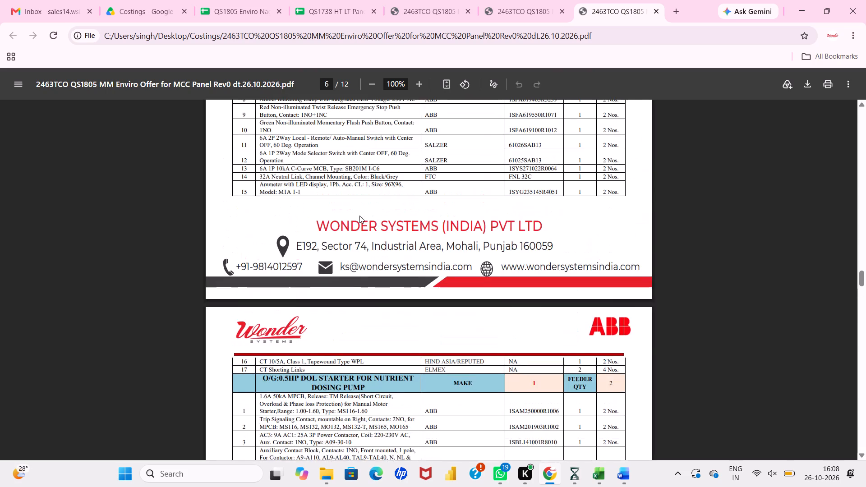
scroll(359, 216, up, 4)
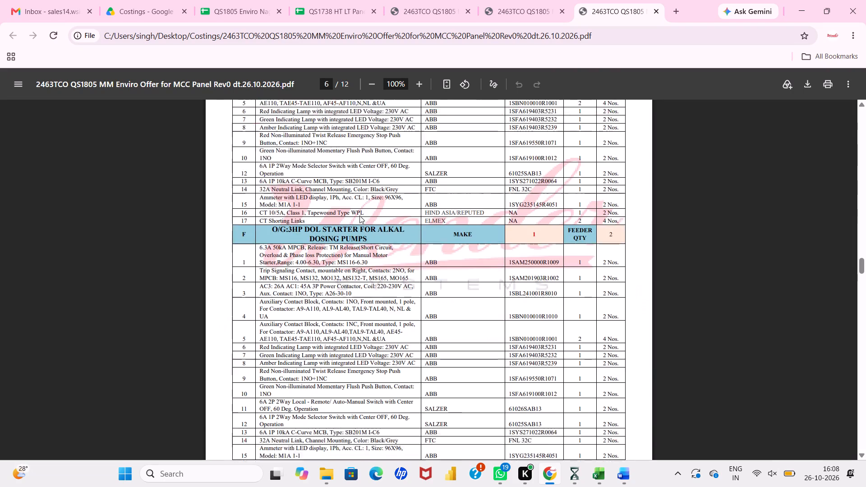
scroll(359, 216, up, 4)
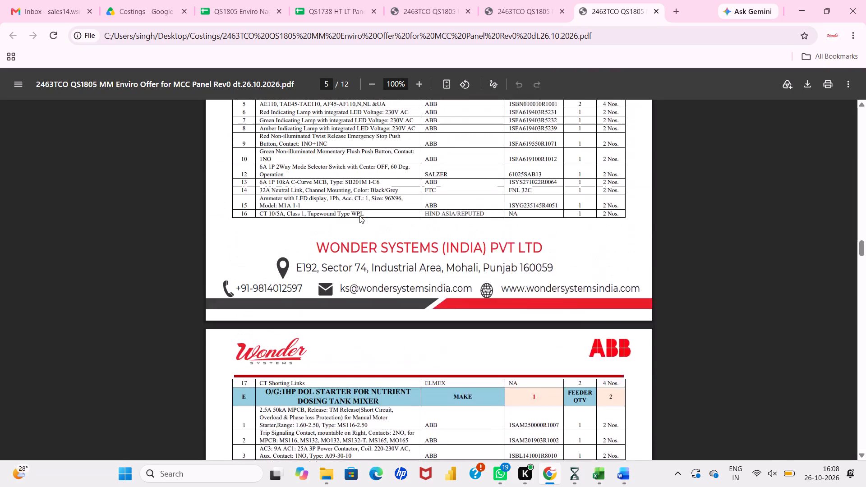
scroll(359, 216, up, 12)
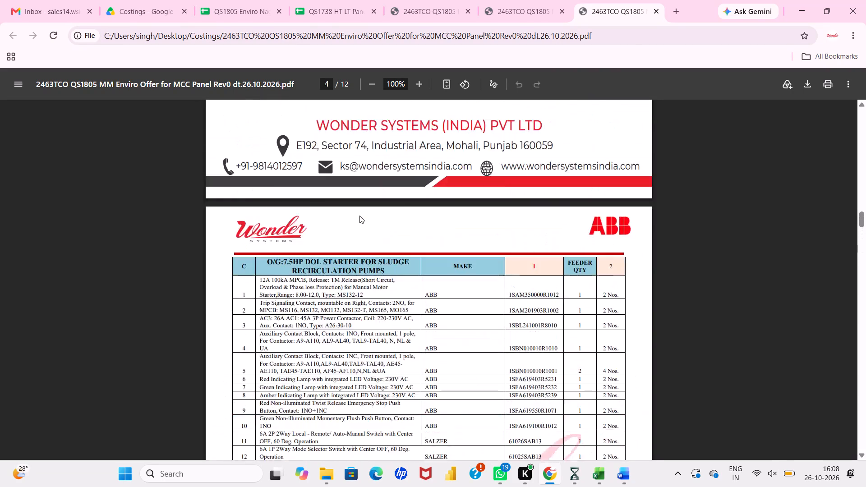
scroll(359, 216, up, 3)
Close the duplicate browser tabs of the Rev0 offer PDF.
click(562, 8)
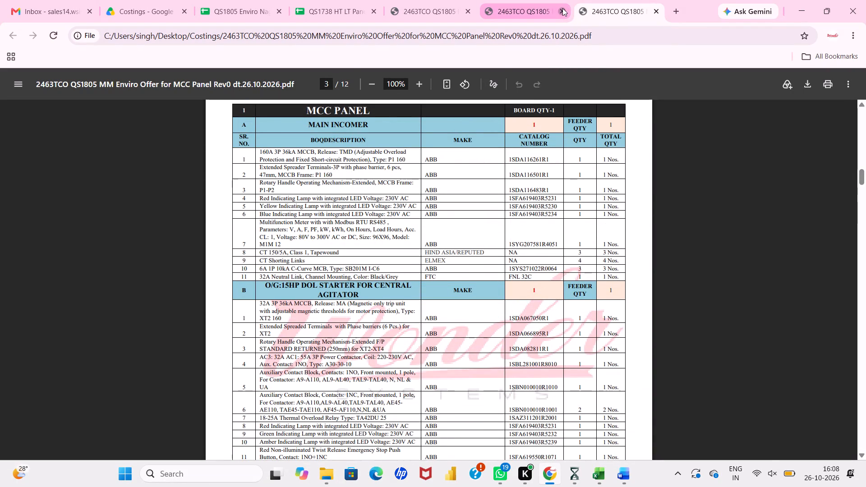
click(470, 13)
click(470, 13)
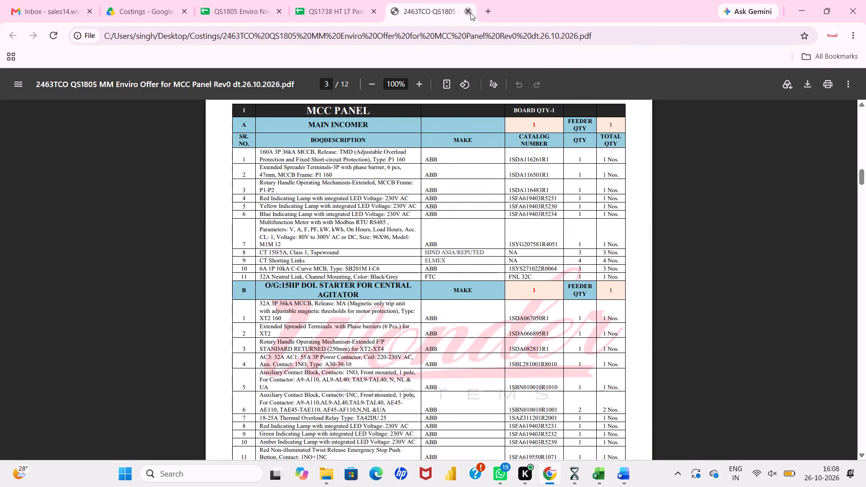
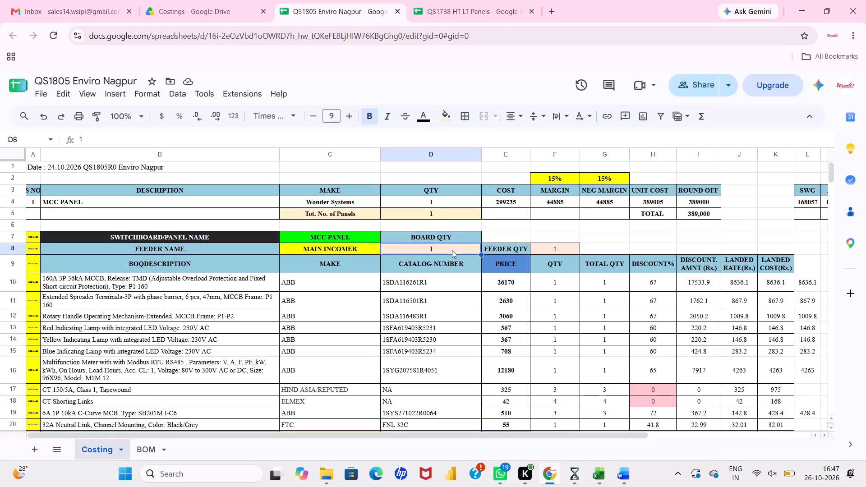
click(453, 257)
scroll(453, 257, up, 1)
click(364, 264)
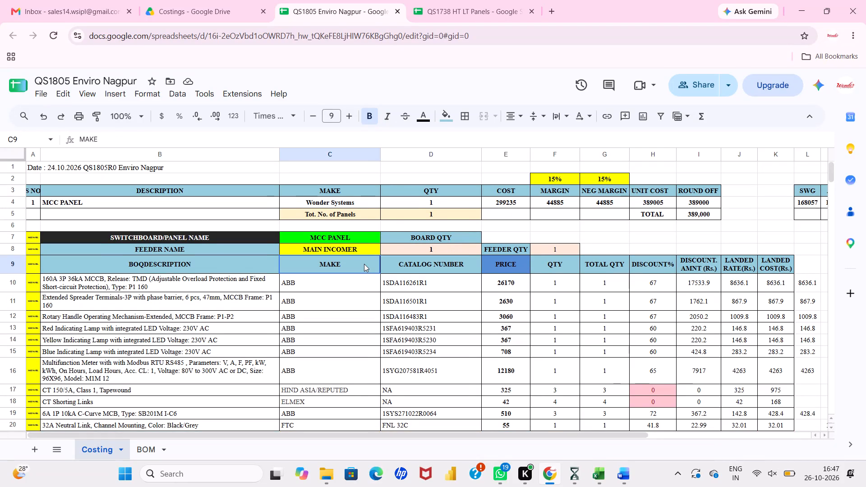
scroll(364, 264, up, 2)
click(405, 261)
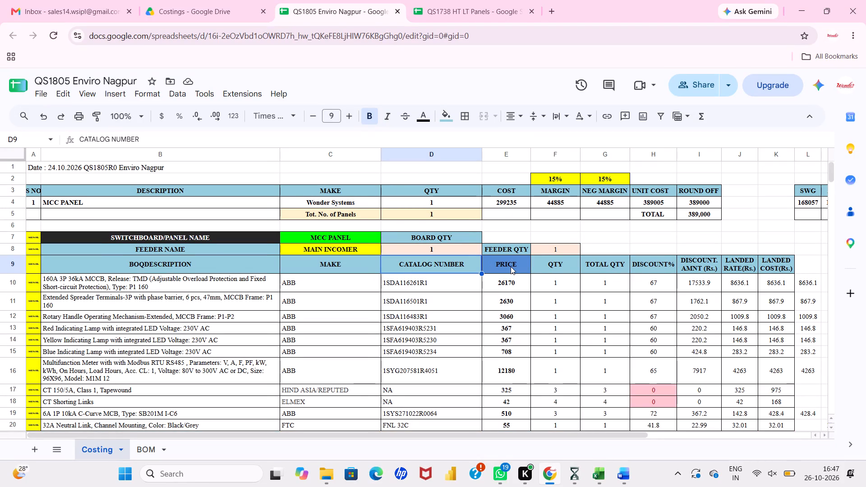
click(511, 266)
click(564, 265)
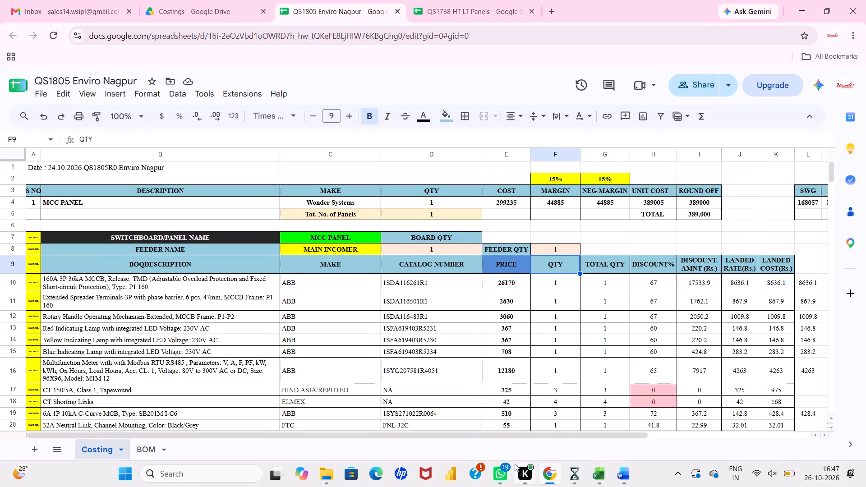
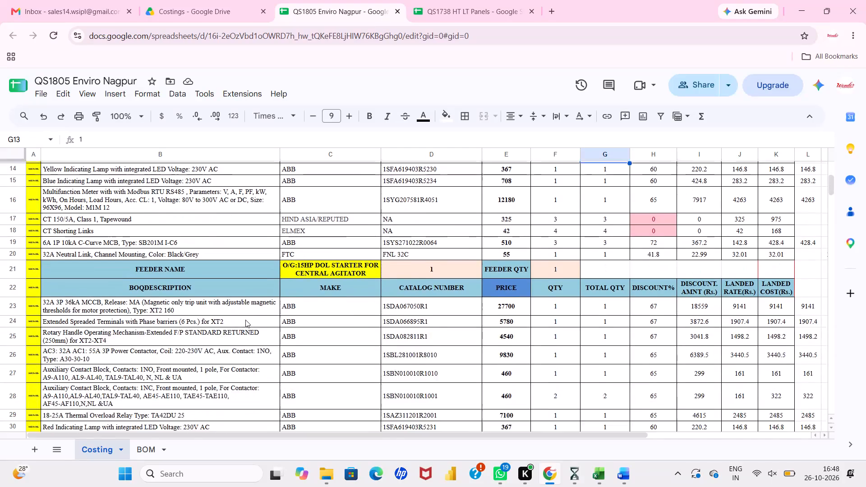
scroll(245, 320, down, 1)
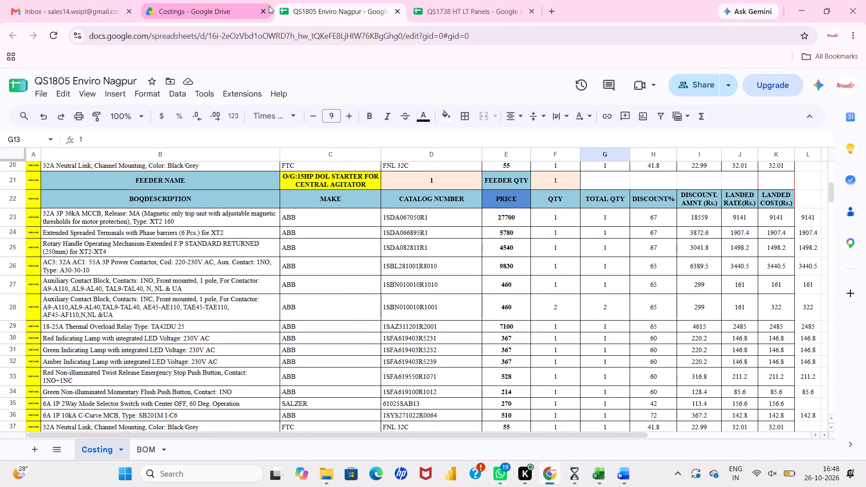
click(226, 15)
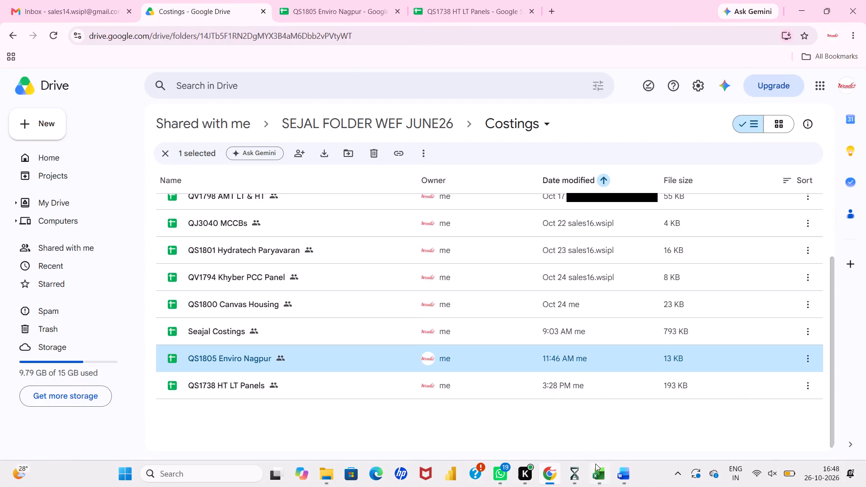
Switch to the Price_List workbook in Excel and dismiss the InstaQuote list of reports.
click(600, 472)
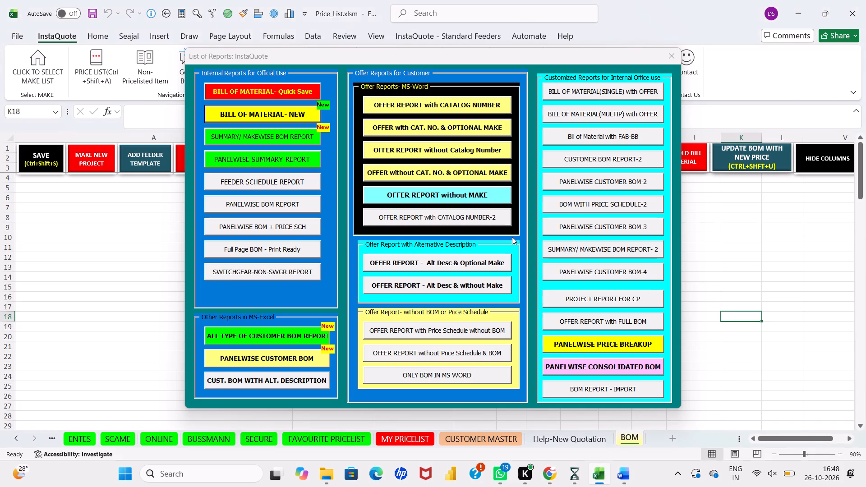
click(668, 56)
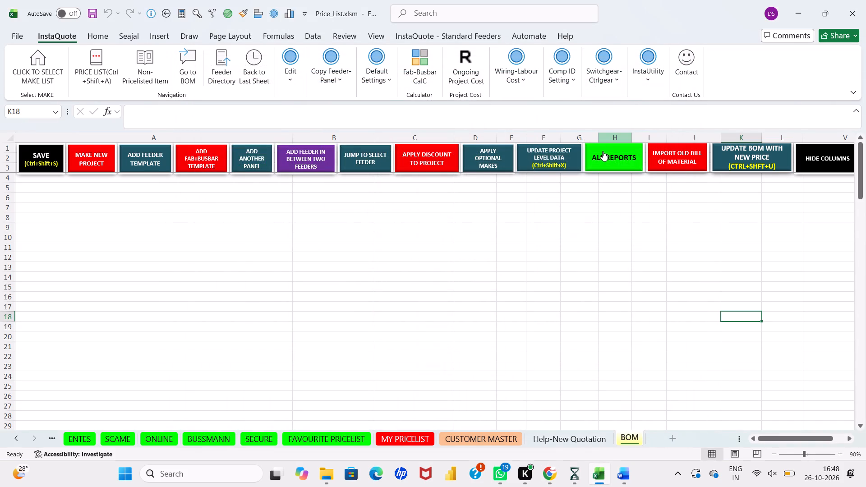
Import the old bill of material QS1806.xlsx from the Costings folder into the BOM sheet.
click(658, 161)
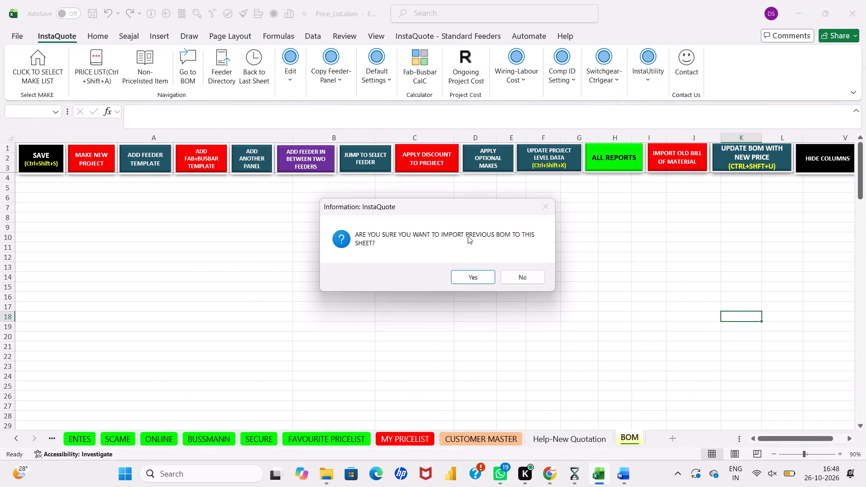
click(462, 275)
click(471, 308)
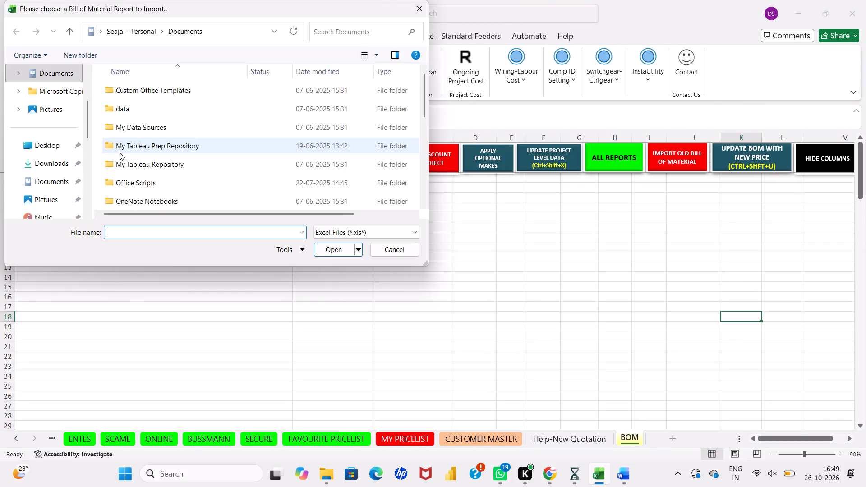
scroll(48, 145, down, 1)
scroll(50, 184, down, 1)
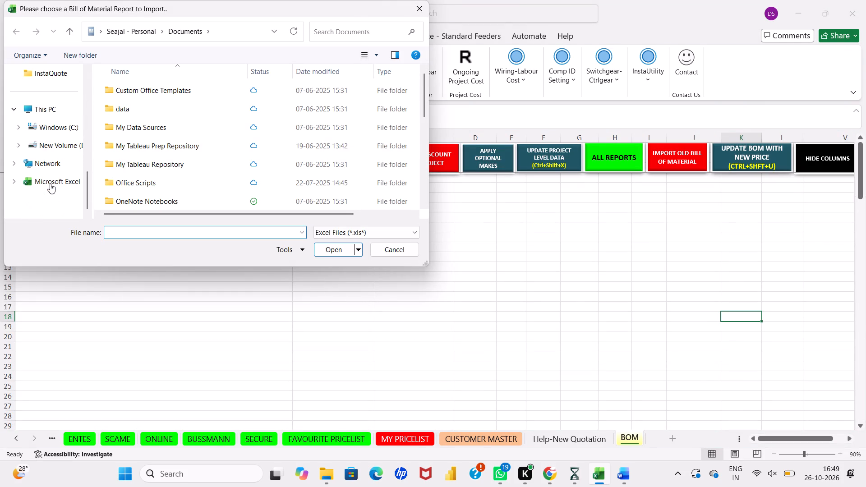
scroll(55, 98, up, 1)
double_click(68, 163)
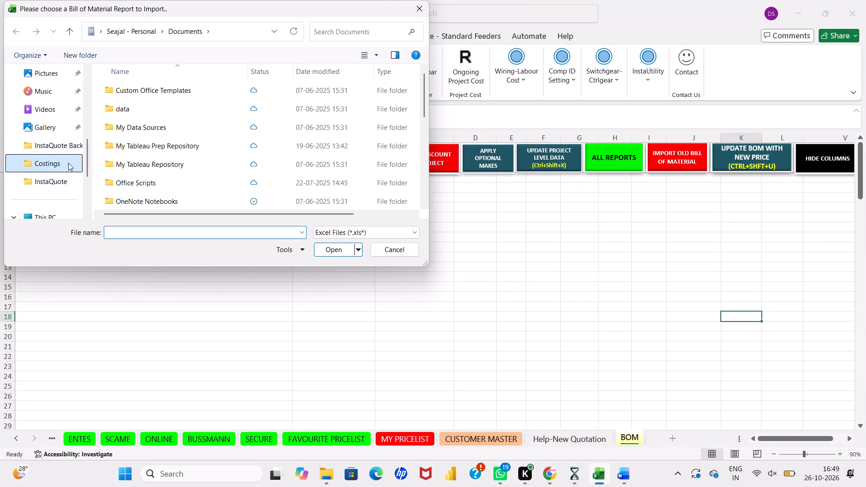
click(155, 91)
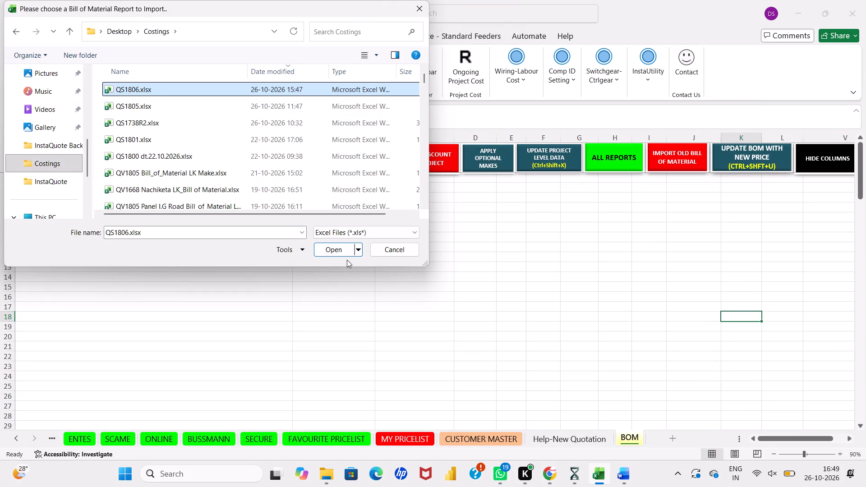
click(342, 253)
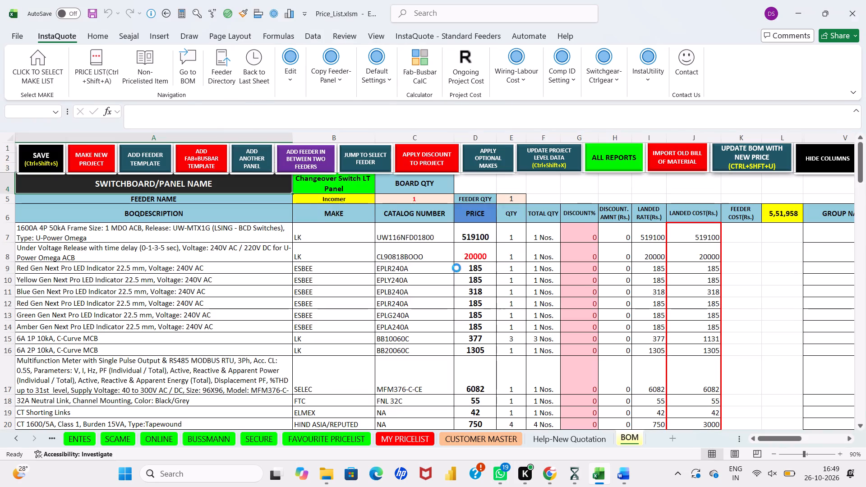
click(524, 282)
Look through the feeders and items of the imported bill of material to check which project it belongs to.
scroll(524, 282, down, 3)
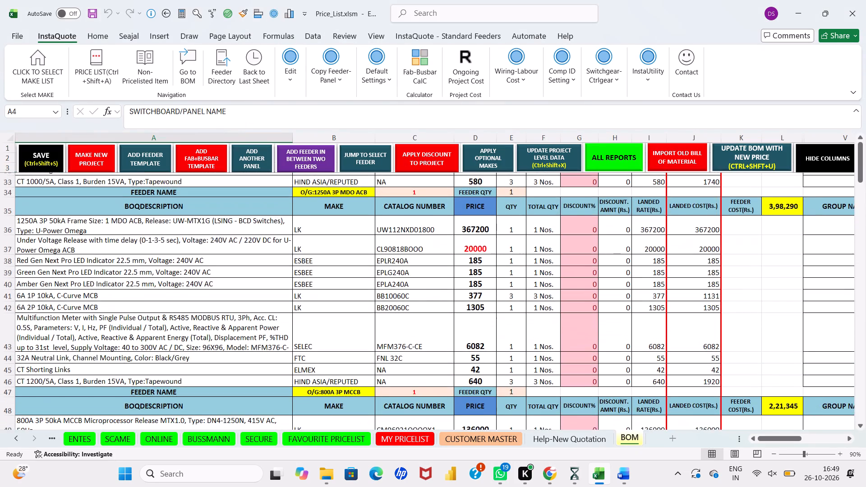
scroll(524, 282, down, 1)
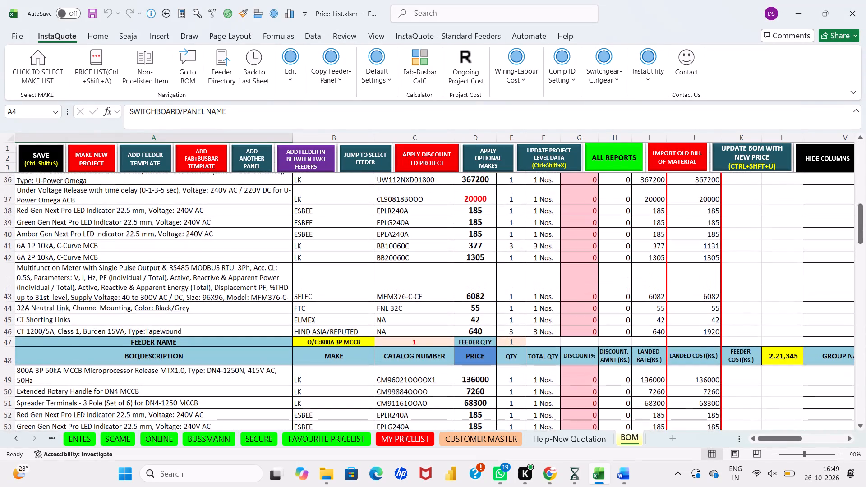
scroll(217, 292, down, 1)
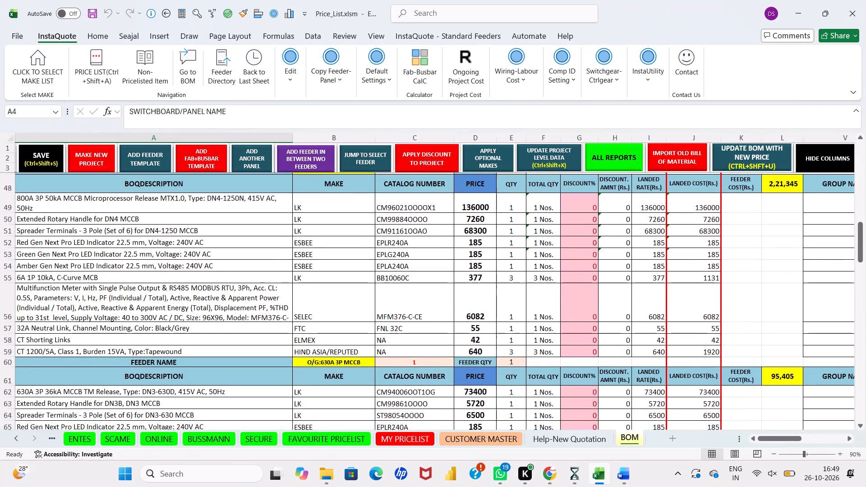
scroll(217, 292, down, 1)
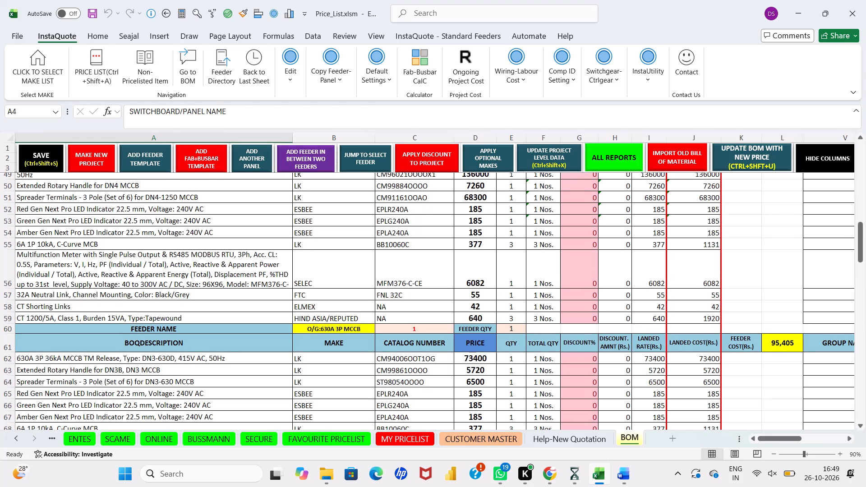
click(610, 162)
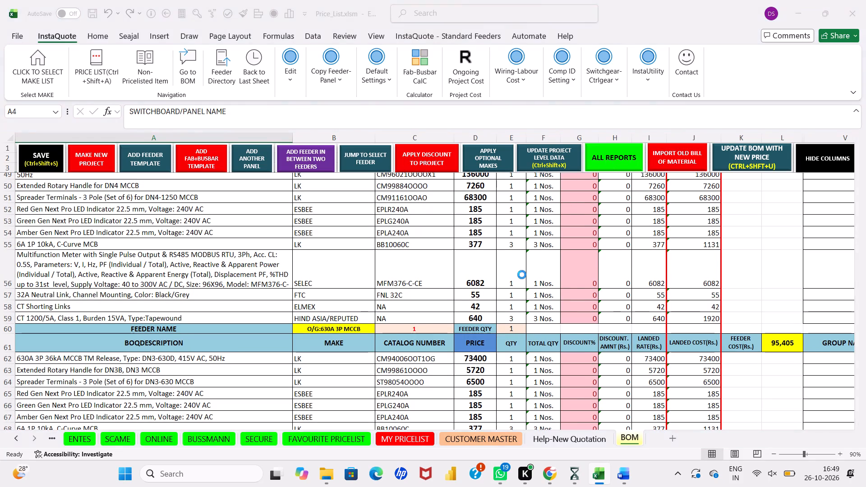
click(671, 56)
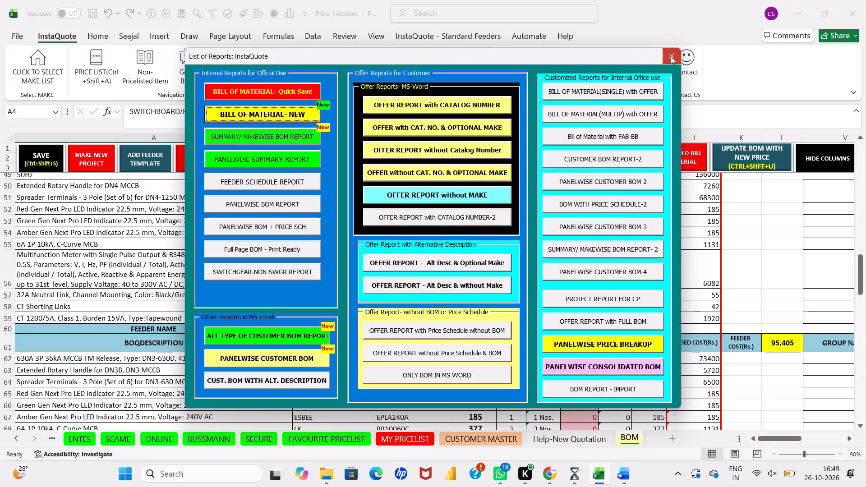
Import the old bill of material QS1805.xlsx from the Costings folder into the BOM sheet in place of the current one.
click(683, 163)
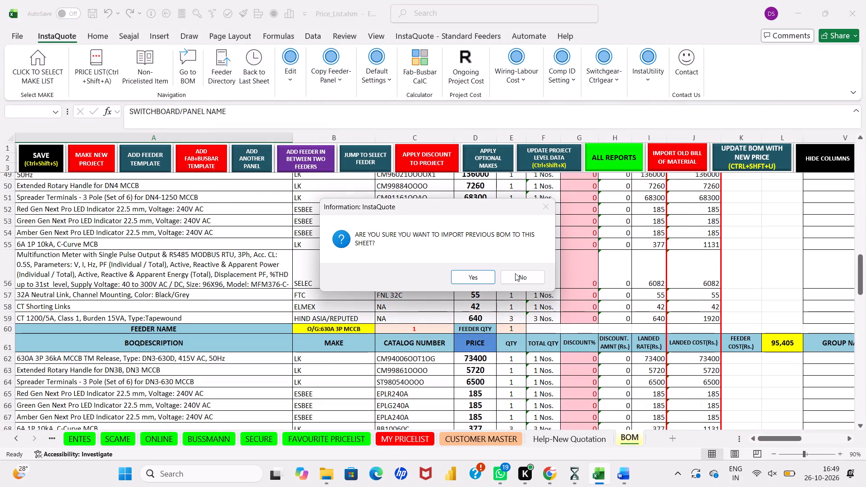
click(452, 280)
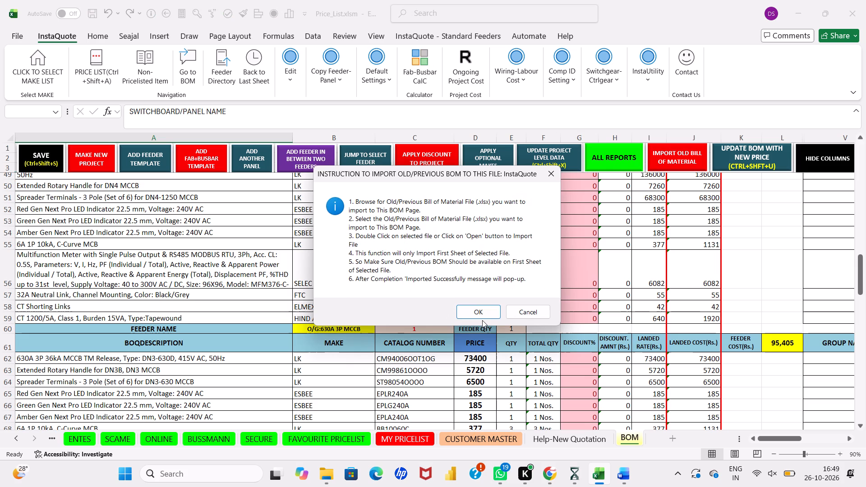
click(483, 317)
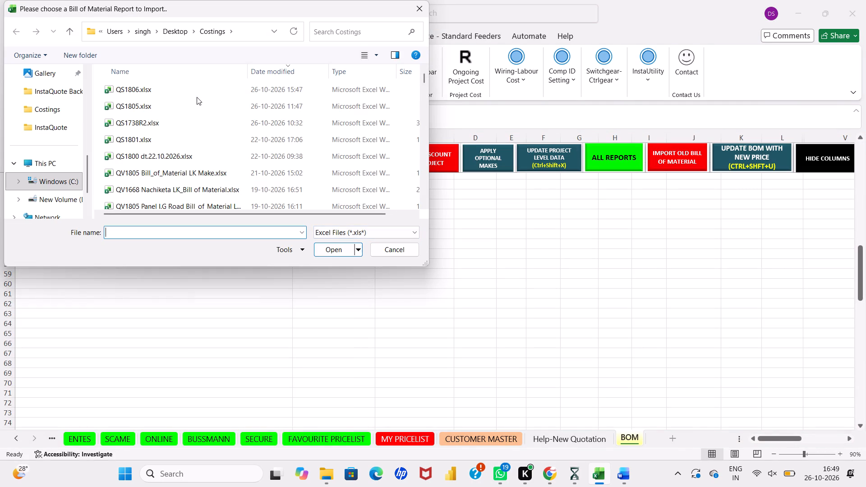
click(188, 108)
click(325, 253)
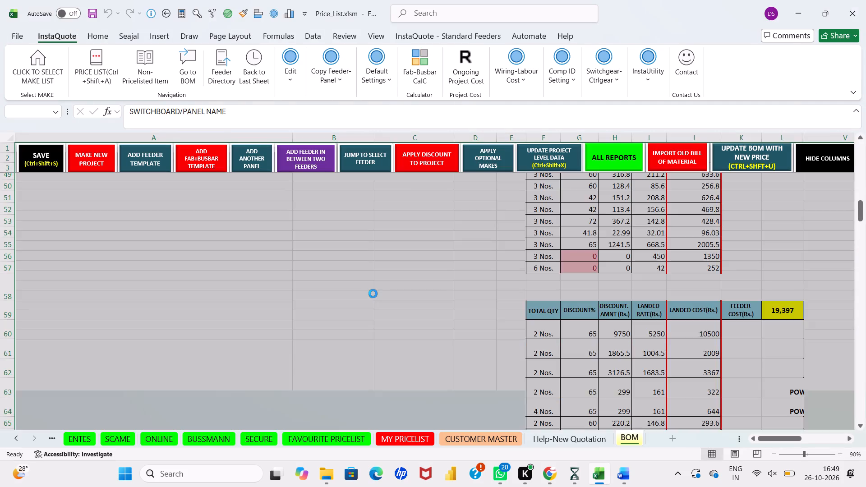
click(521, 275)
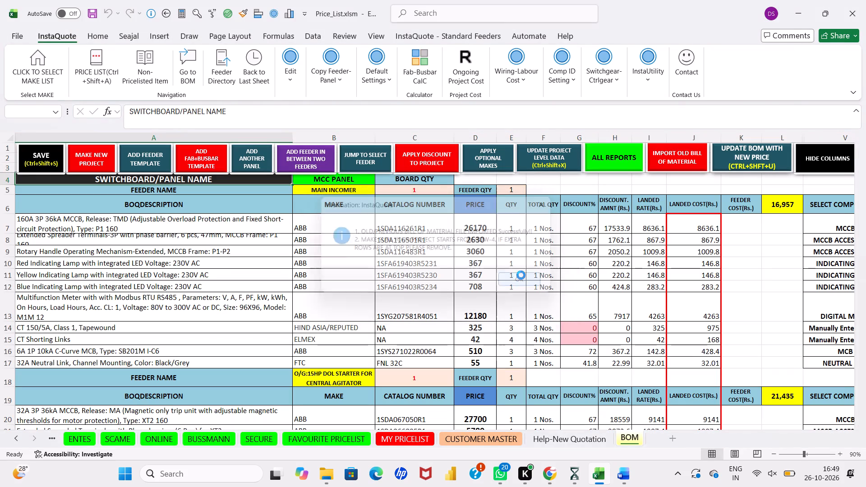
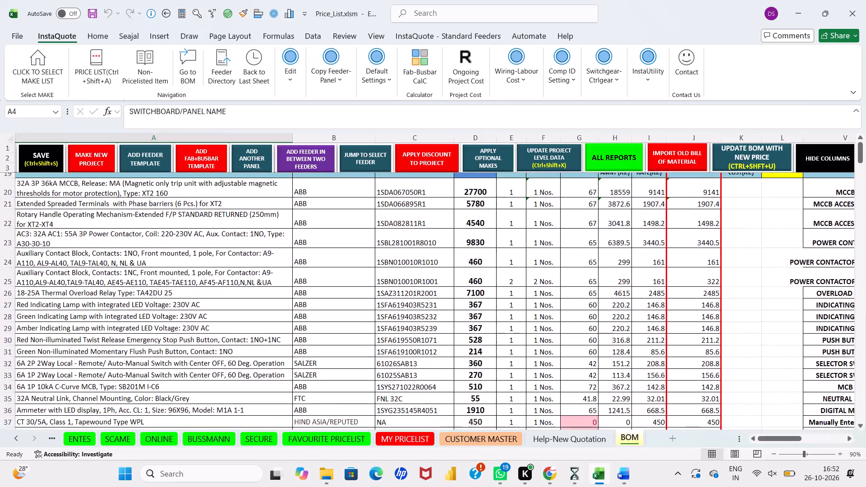
Clear the red emergency stop push button's description in the 15HP DOL starter feeder and open the ABB push button price list.
click(204, 340)
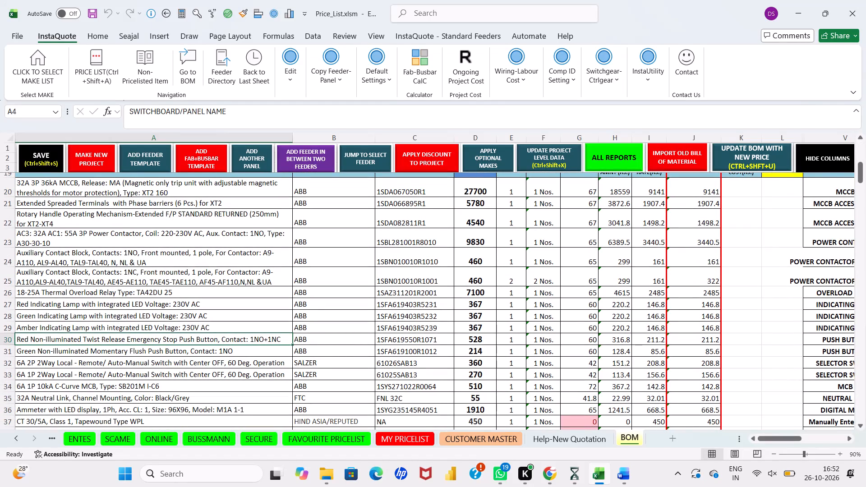
key(Delete)
key(ctrl+q)
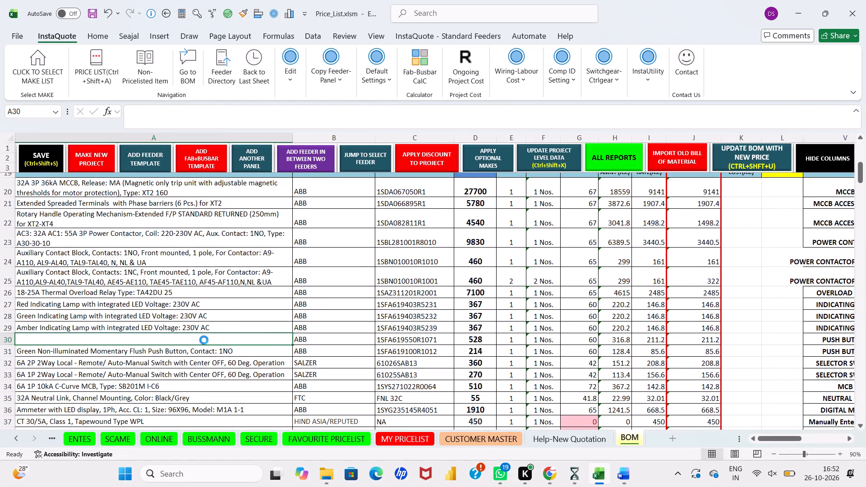
click(295, 262)
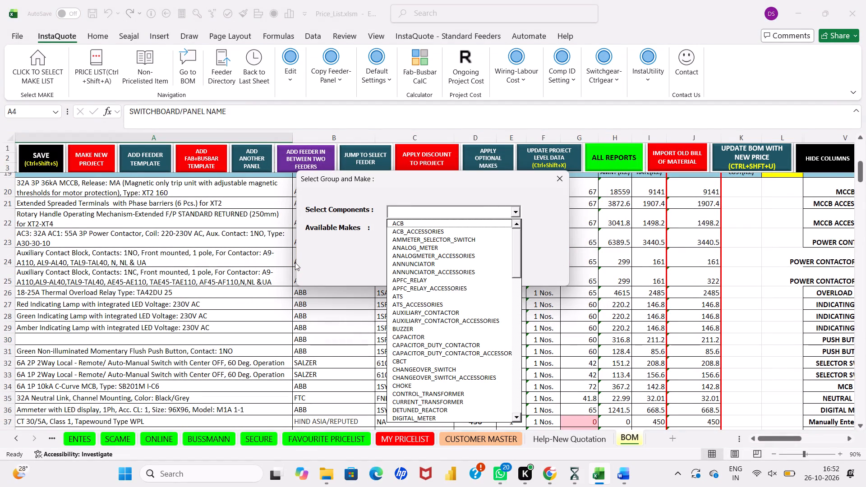
text(pu)
key(Tab)
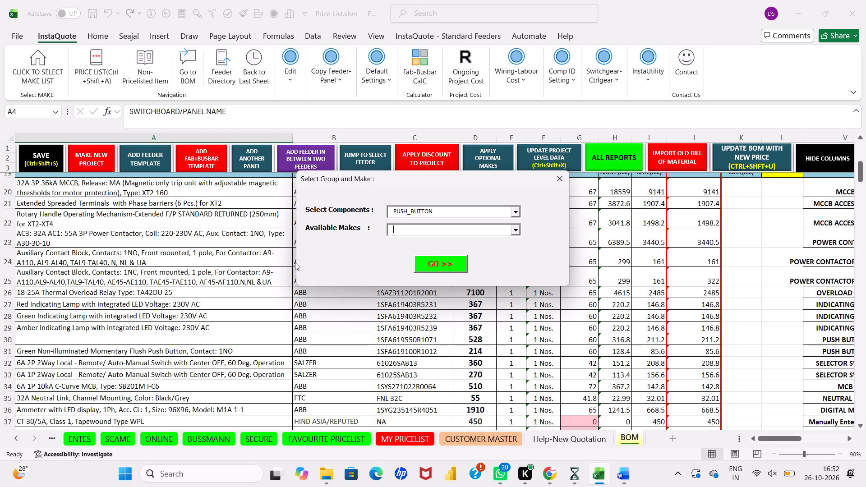
key(a)
click(428, 262)
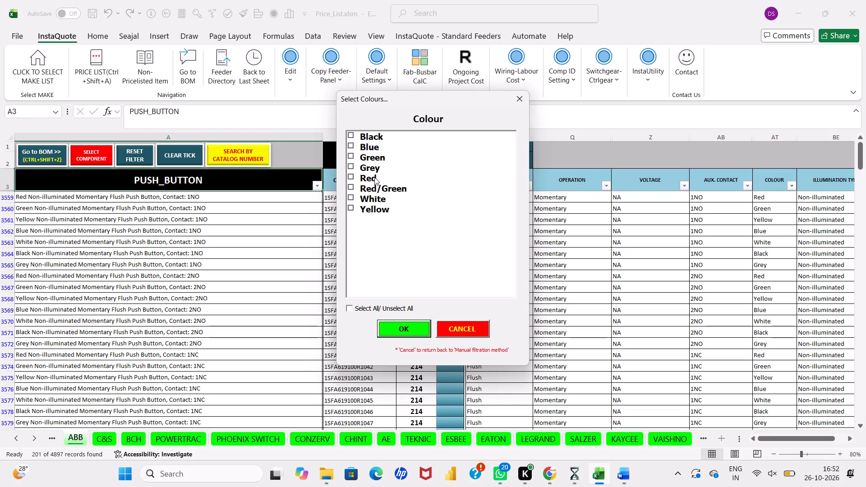
Filter for red, flush, momentary push buttons and add the Red Non-illuminated Momentary Flush Push Button, Contact: 1NC to the BOM.
click(375, 176)
click(407, 334)
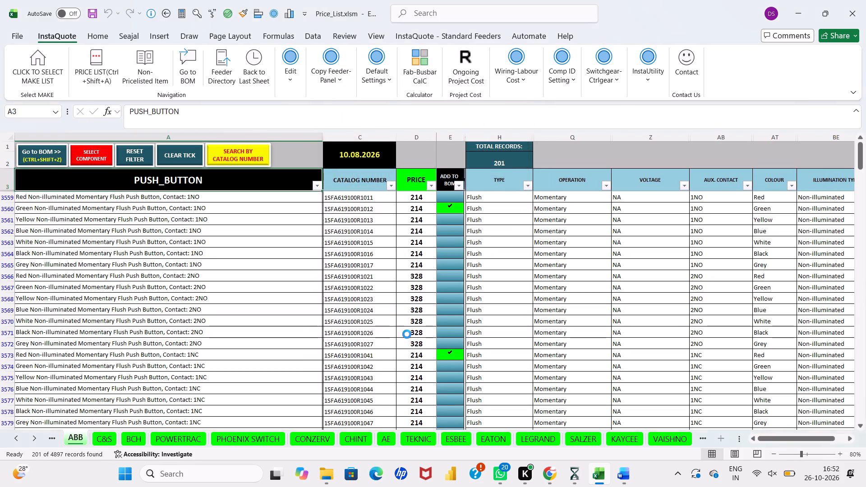
click(397, 279)
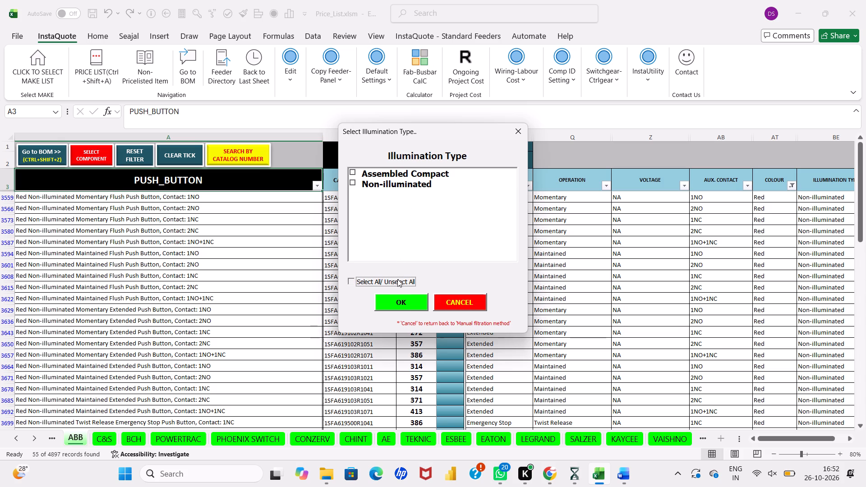
click(407, 309)
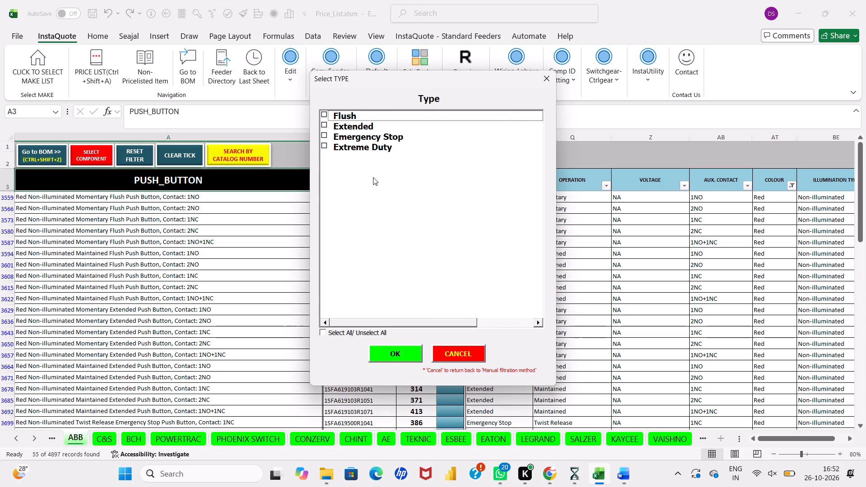
click(351, 114)
click(396, 349)
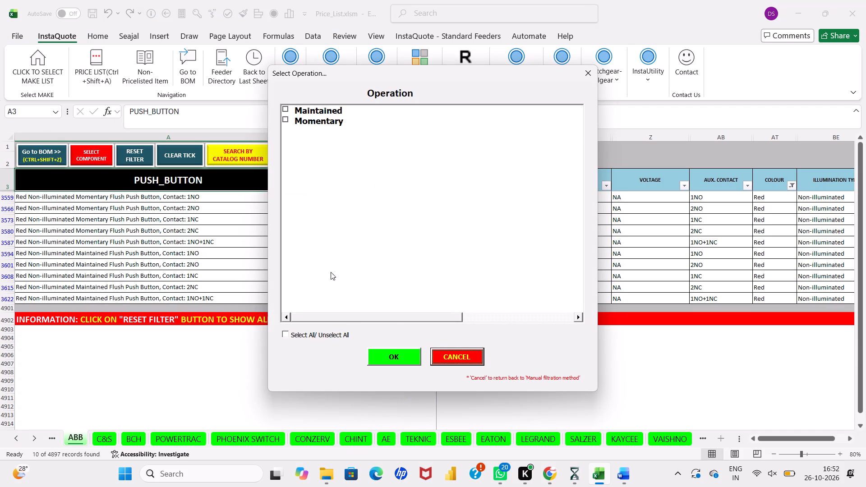
click(325, 120)
click(400, 360)
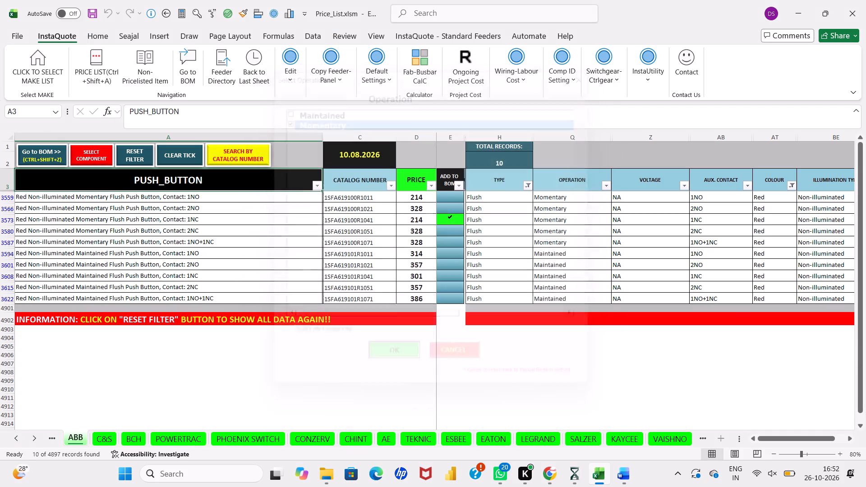
click(175, 156)
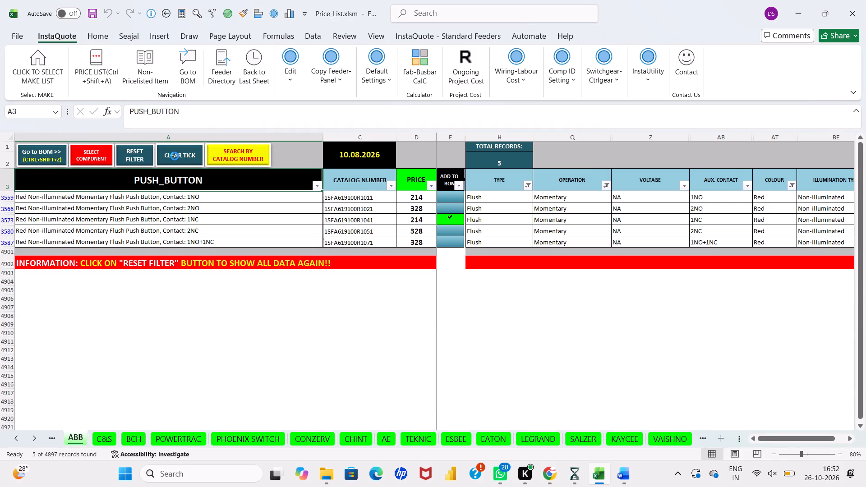
double_click(444, 219)
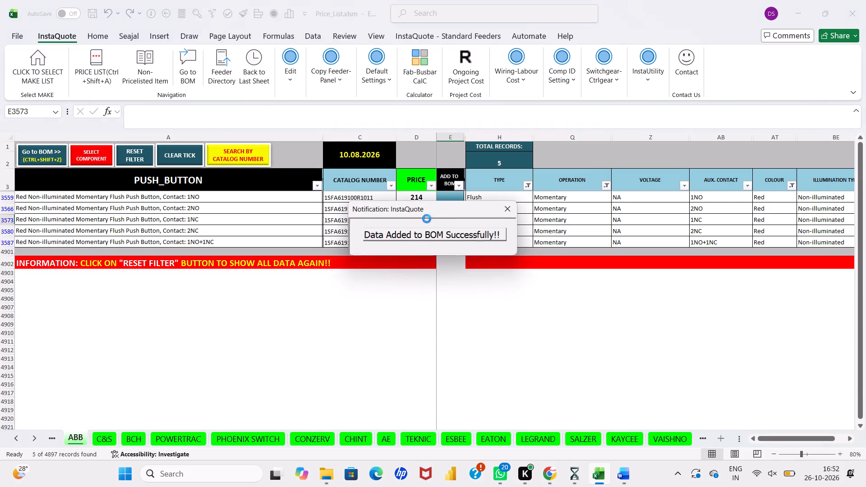
click(51, 162)
Back up the ongoing project from the BOM sheet.
click(51, 162)
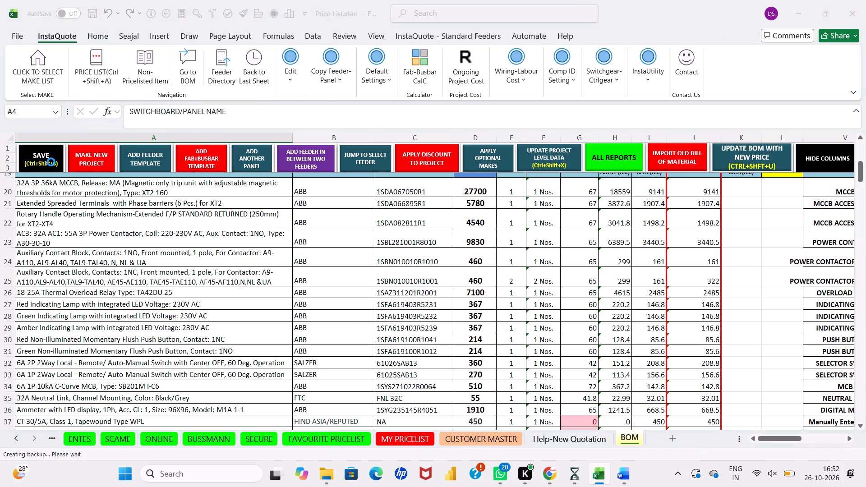
click(51, 162)
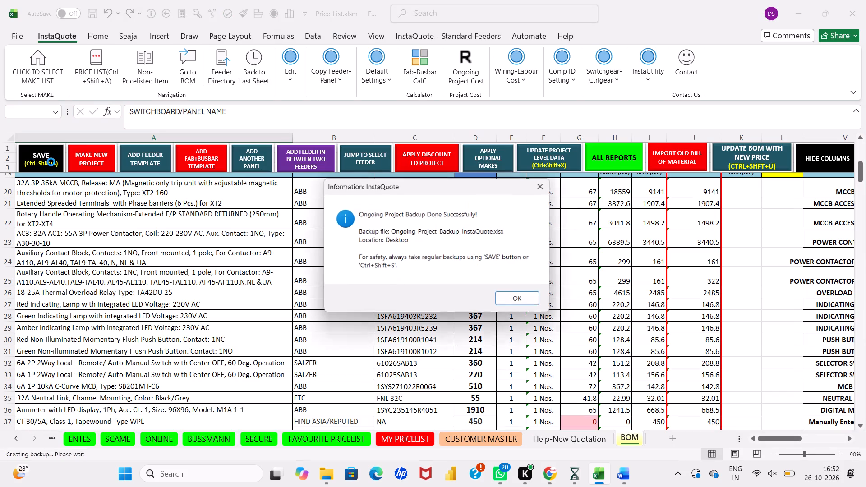
click(518, 294)
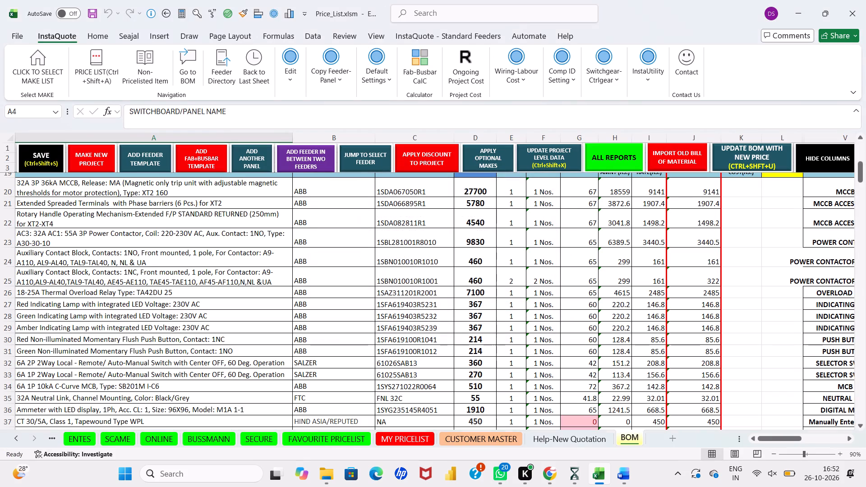
Filter the BOM descriptions by "red", leaving out the red indicating lamp so only red non-illuminated push buttons are listed.
scroll(202, 282, up, 5)
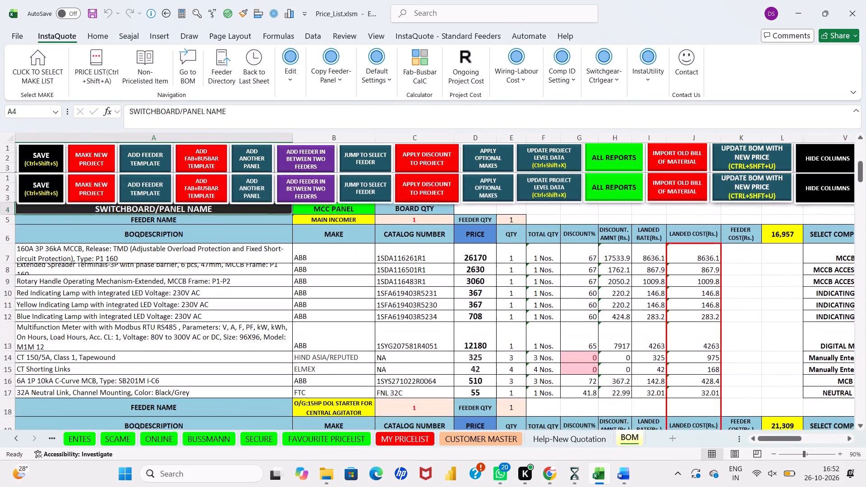
click(271, 202)
click(289, 95)
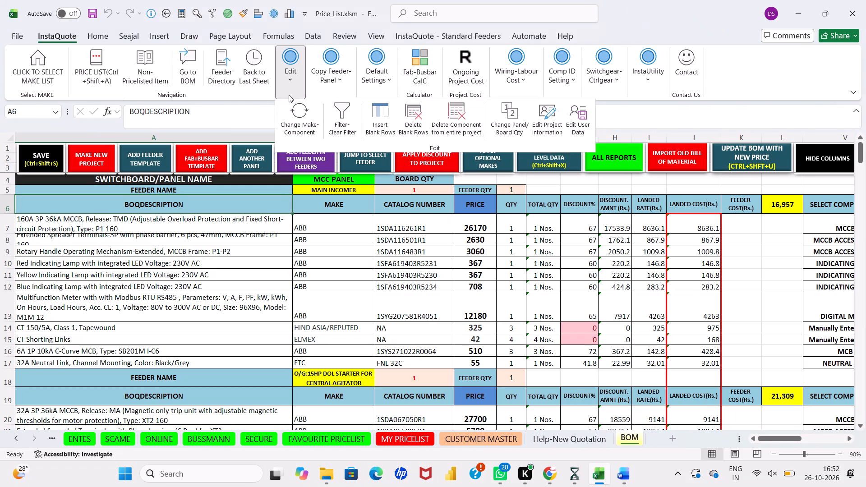
click(348, 127)
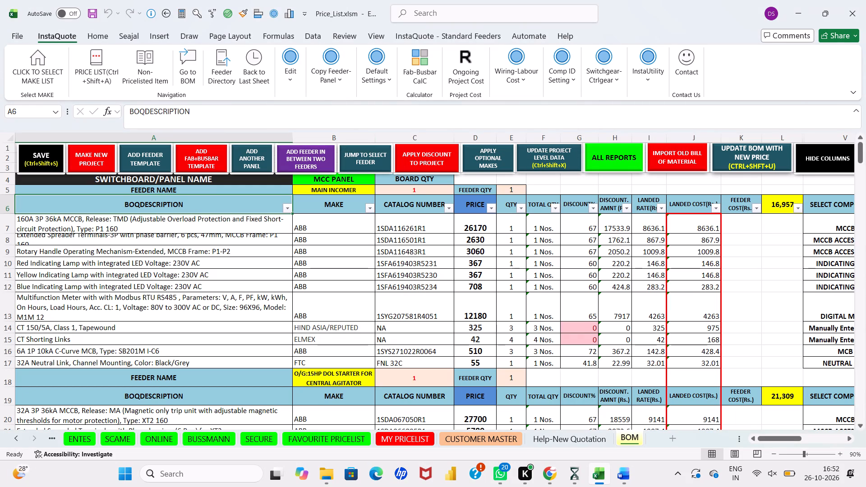
click(287, 207)
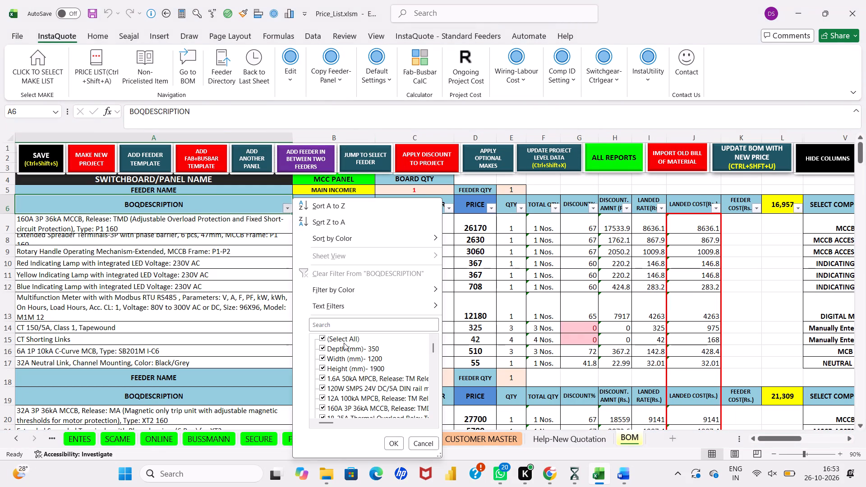
click(345, 340)
click(341, 321)
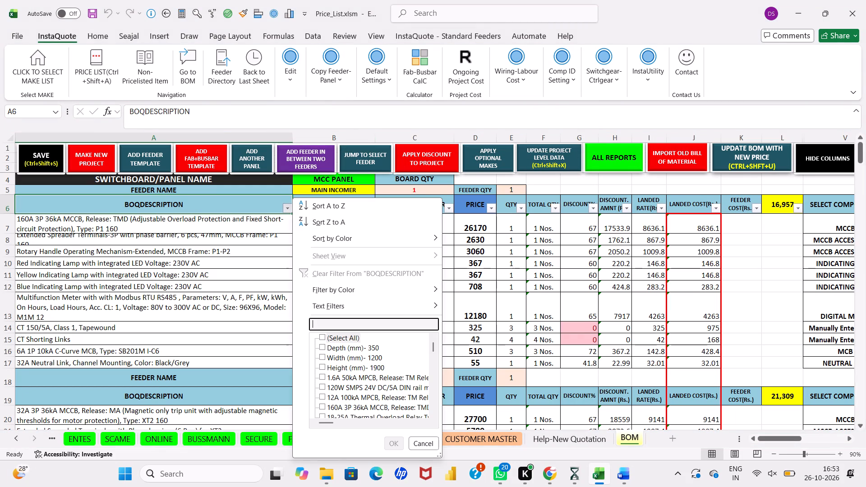
text(red)
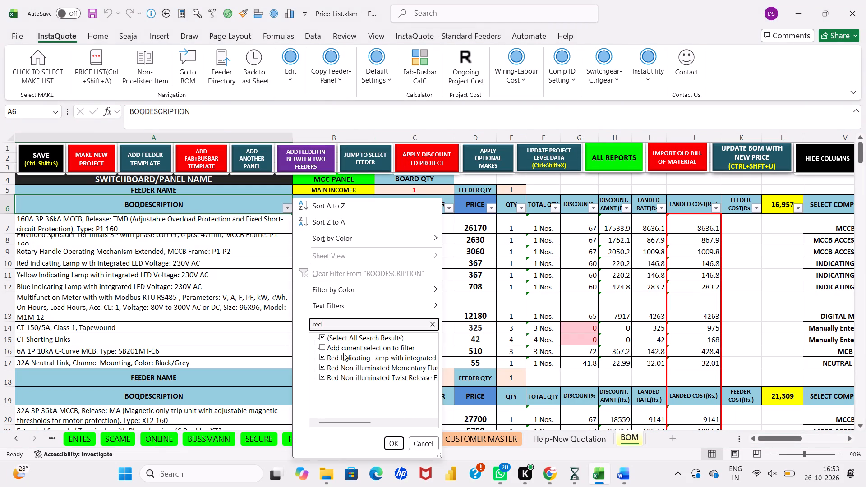
click(343, 354)
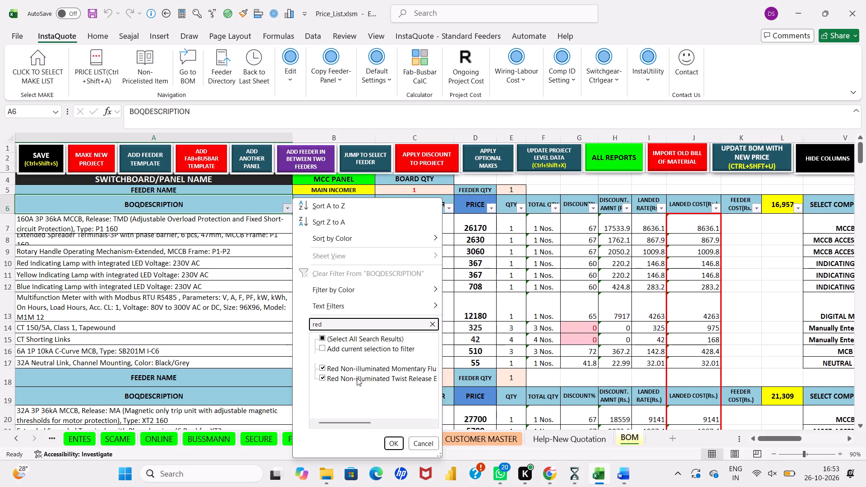
click(393, 437)
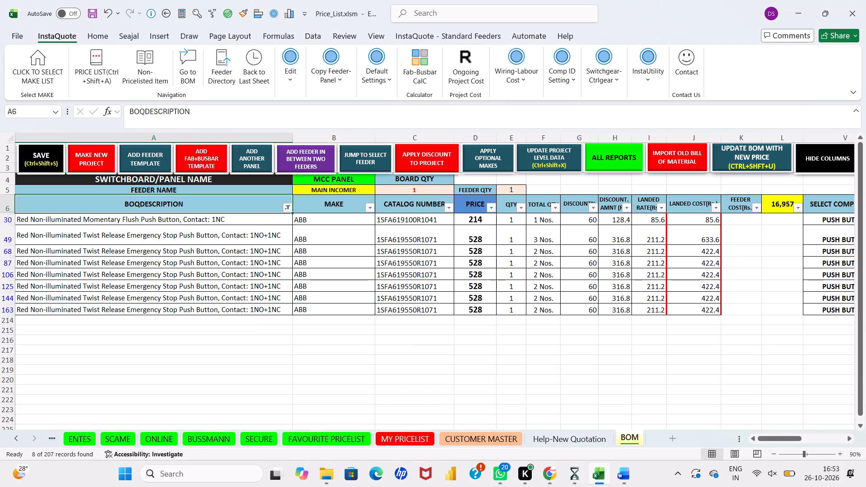
Copy the 1NC flush push button's description, make, catalog number and price over all listed emergency stop rows and clear the filter.
drag(272, 218, 477, 216)
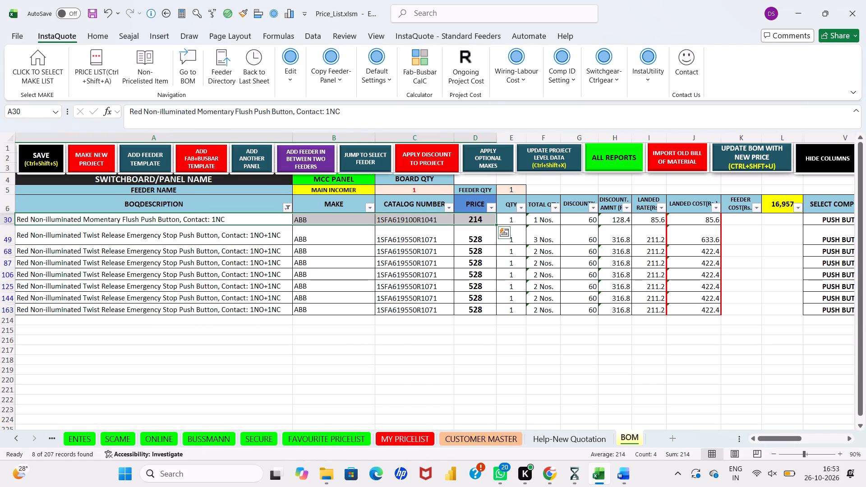
drag(497, 224, 497, 225)
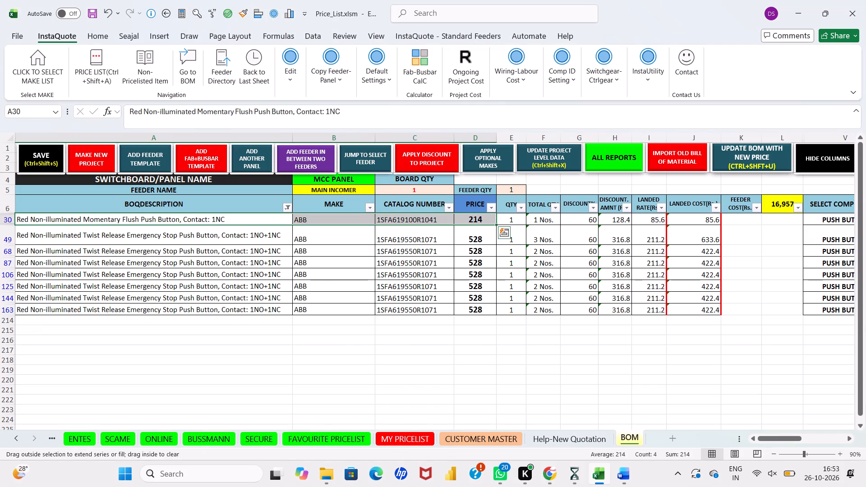
drag(497, 225, 490, 310)
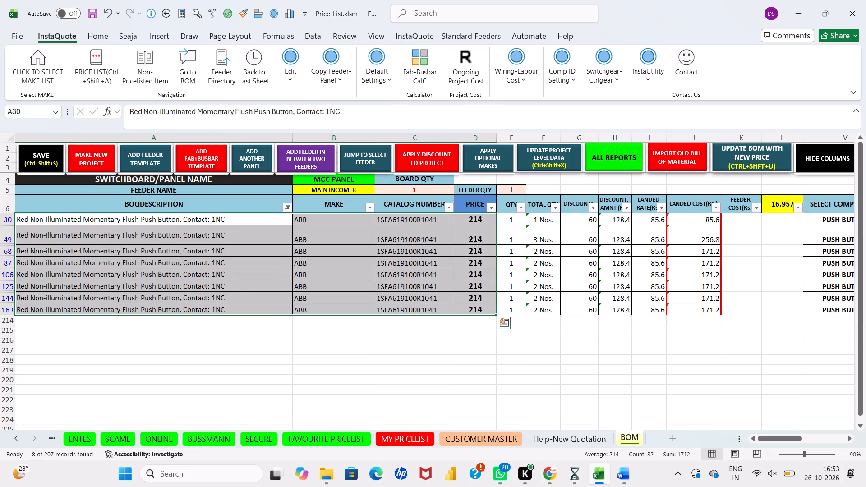
click(284, 207)
click(337, 274)
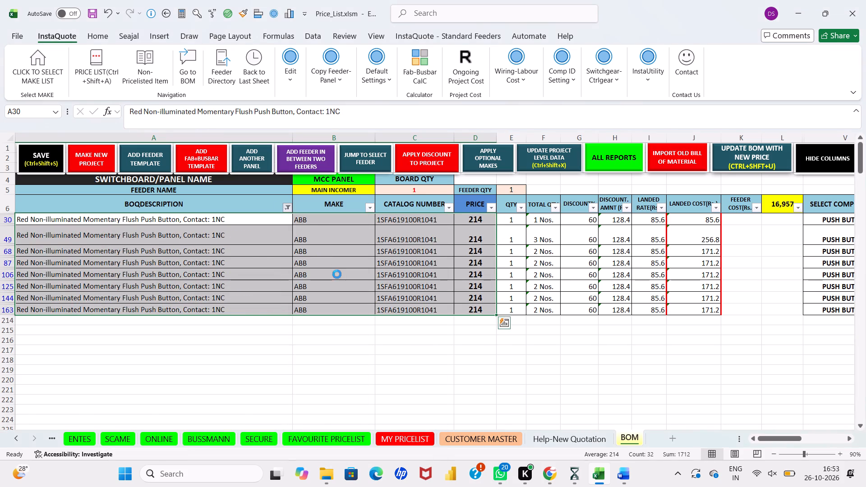
Save a backup of the ongoing project with the replaced push buttons.
click(278, 261)
click(41, 158)
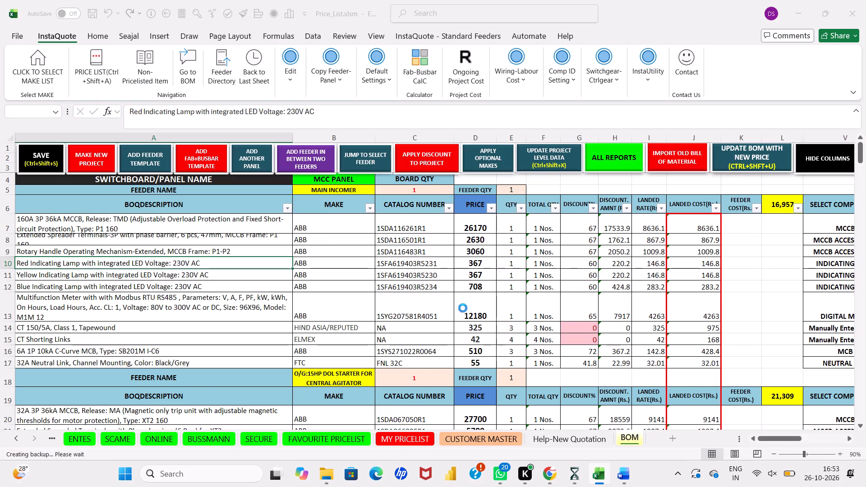
click(509, 301)
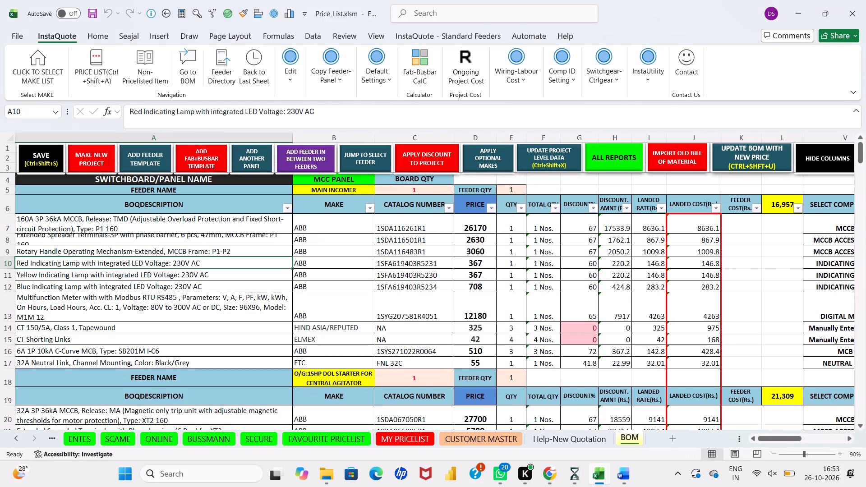
Glance through the revised BOM and close the Price_List workbook, letting InstaQuote save the project.
scroll(712, 290, down, 13)
scroll(712, 290, up, 1)
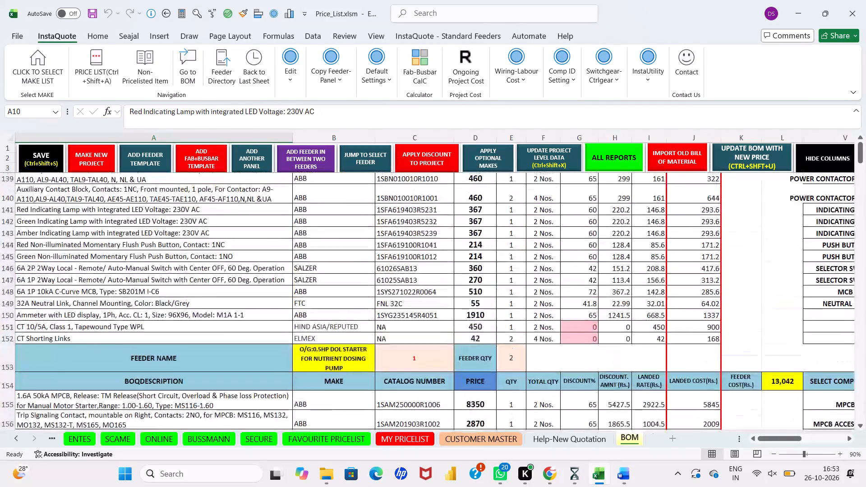
scroll(712, 290, down, 1)
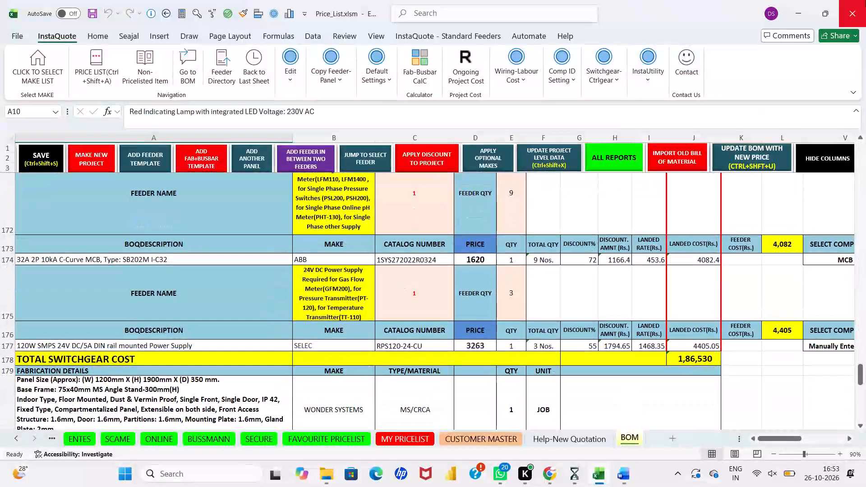
click(865, 0)
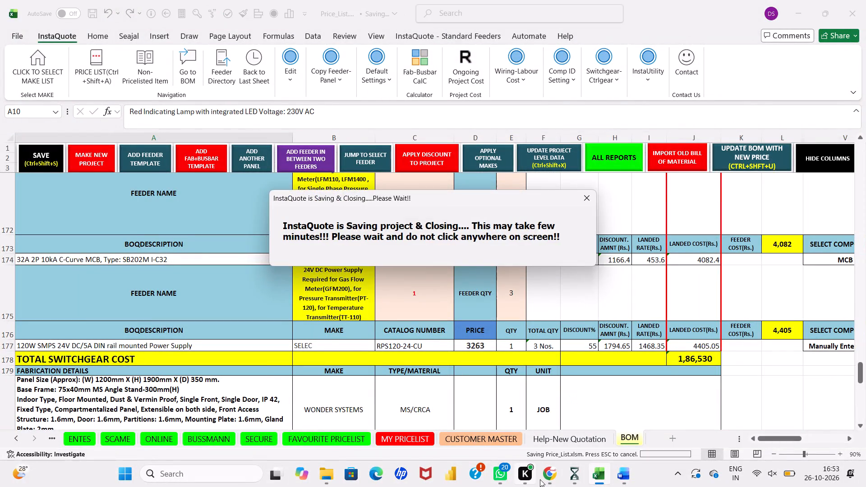
click(540, 479)
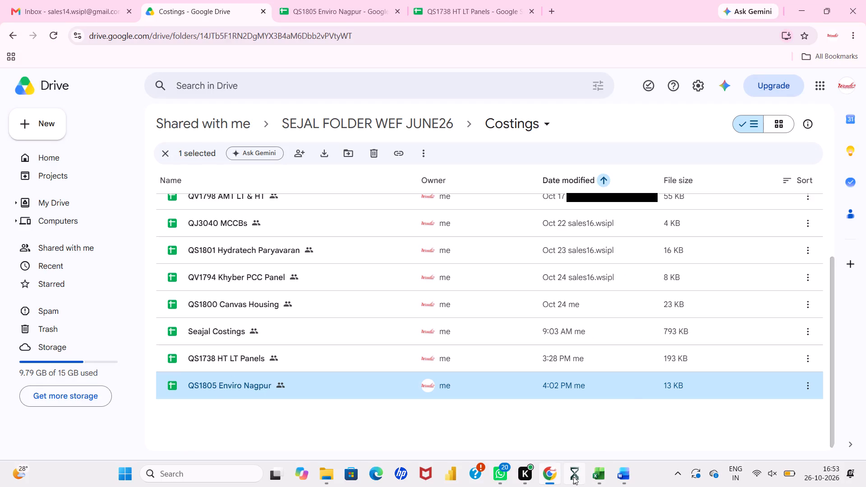
click(626, 382)
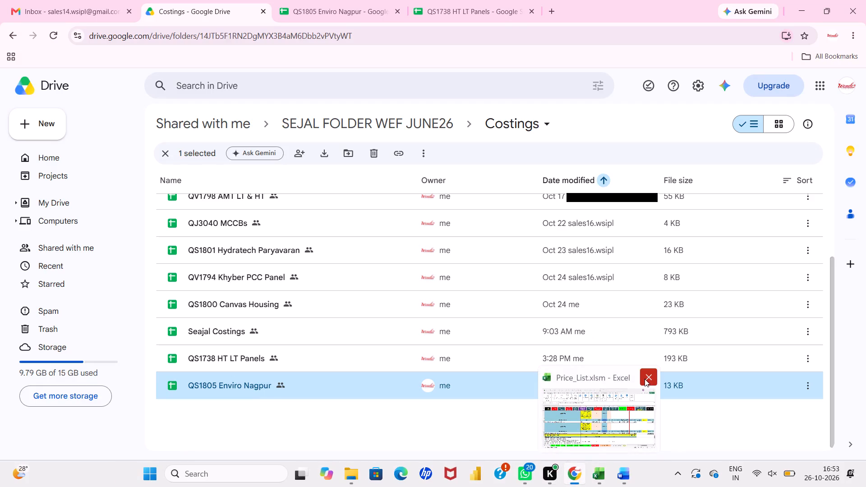
click(645, 379)
Switch to File Explorer and delete the old QS1805.xlsx from the Costings folder.
click(355, 473)
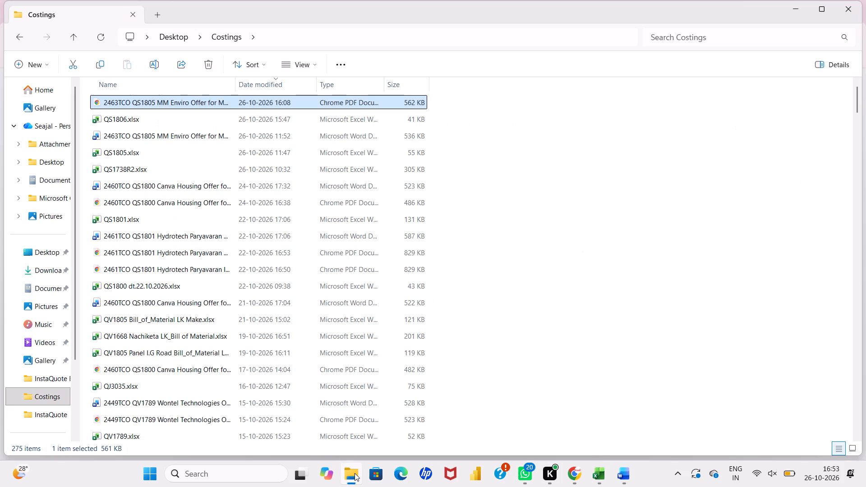
click(127, 149)
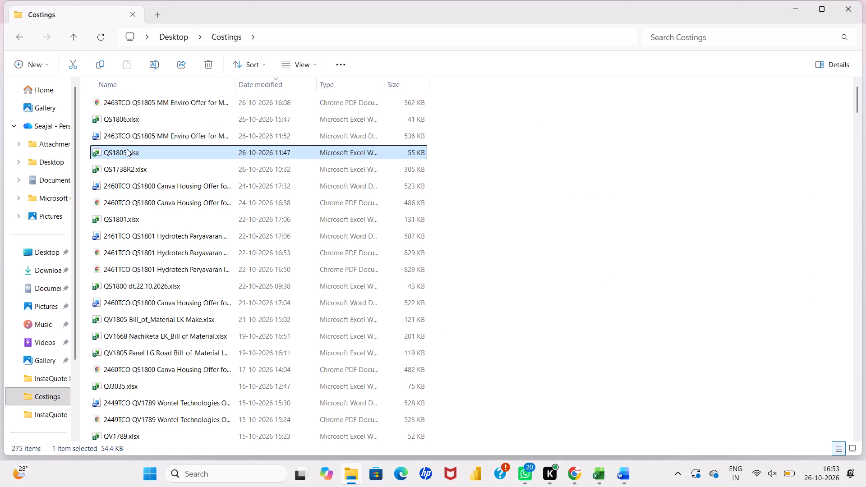
key(Delete)
Copy the newest ENVIRO project backup from the InstaQuote Backup folder into the Costings folder.
double_click(38, 376)
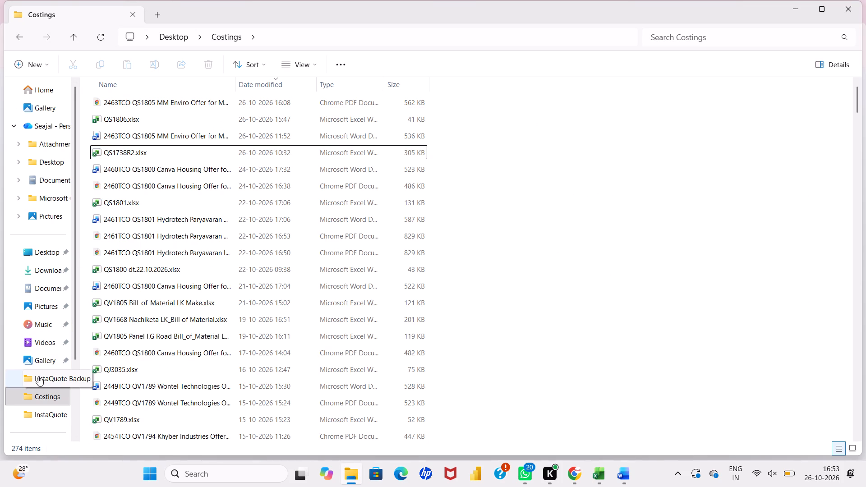
click(164, 98)
click(103, 67)
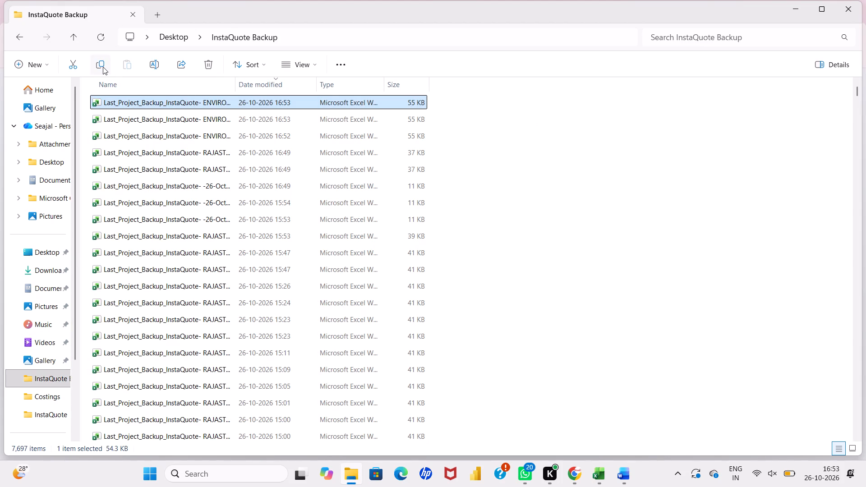
double_click(45, 395)
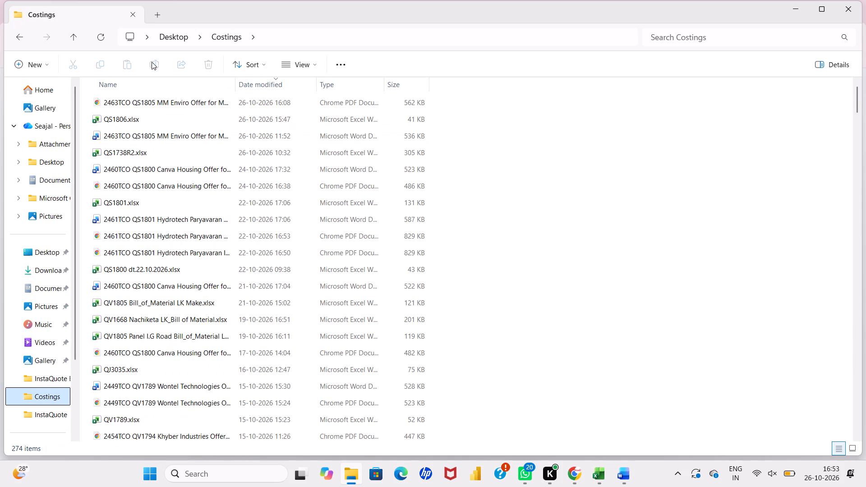
scroll(64, 258, up, 2)
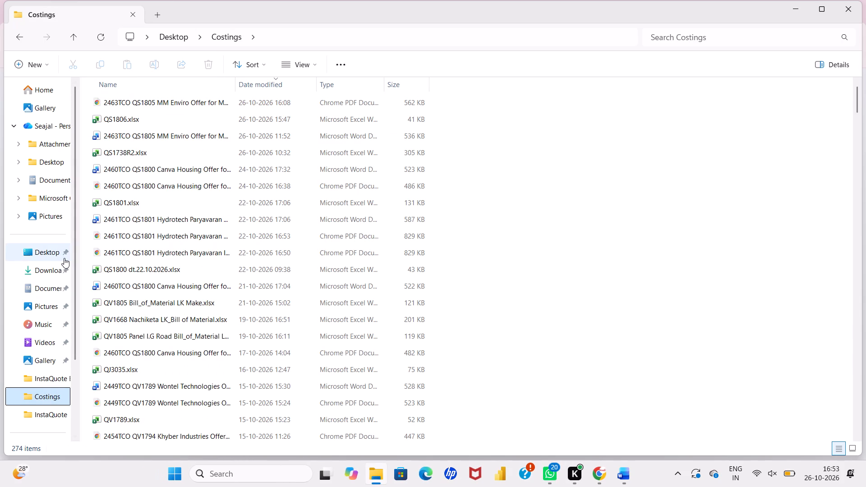
double_click(55, 399)
double_click(45, 370)
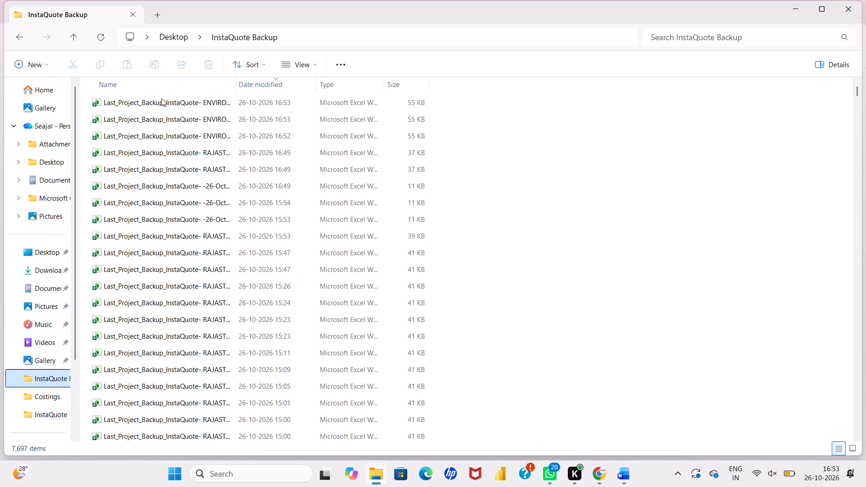
click(161, 98)
click(100, 68)
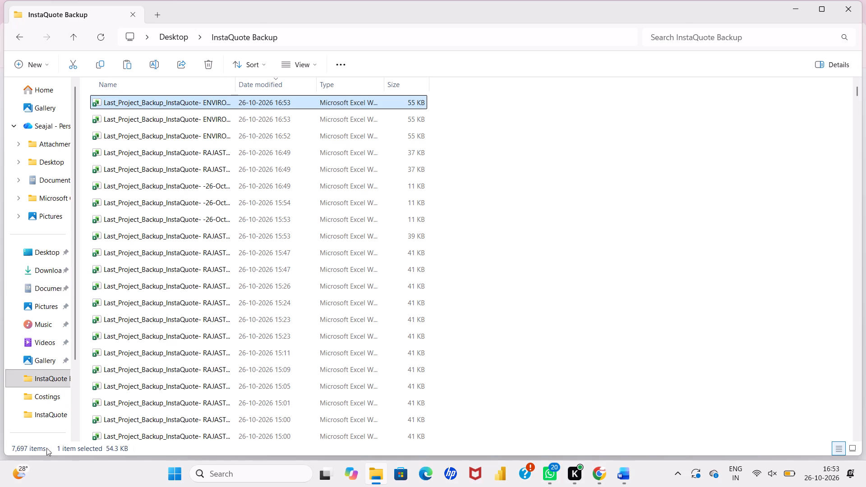
double_click(54, 395)
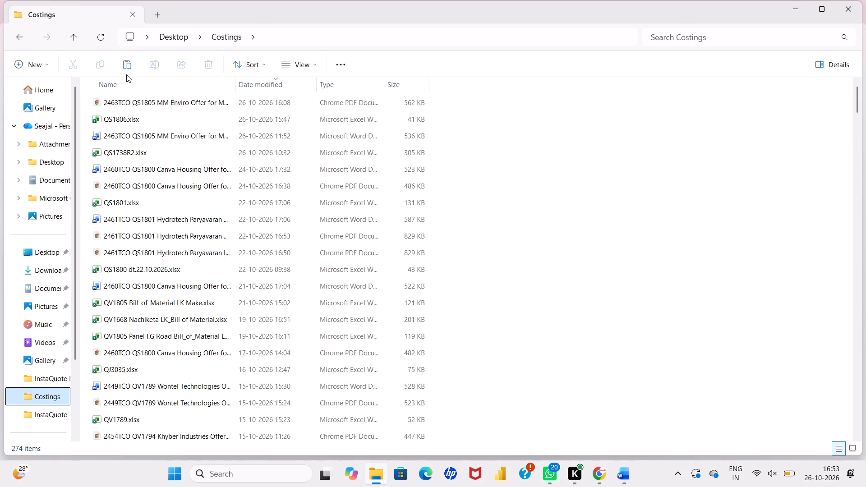
click(123, 72)
Rename the copied backup file as QS1805.xlsx.
click(159, 63)
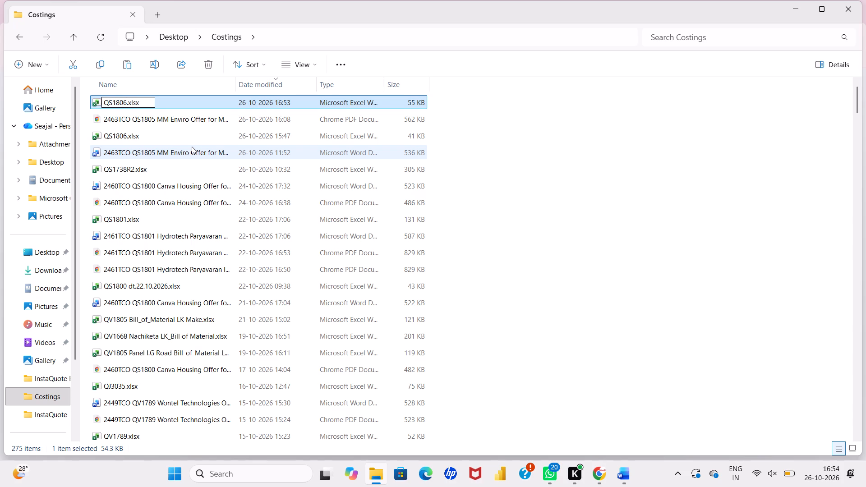
key(BackSpace)
key(5)
key(Return)
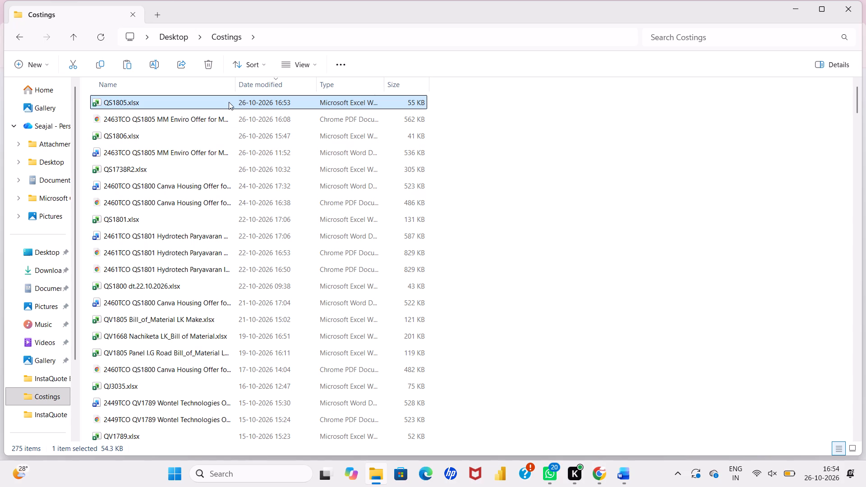
Open QS1805.xlsx and copy the red 1NC flush push button's description, make, catalog number and price from row 106 of the BOM.
double_click(229, 102)
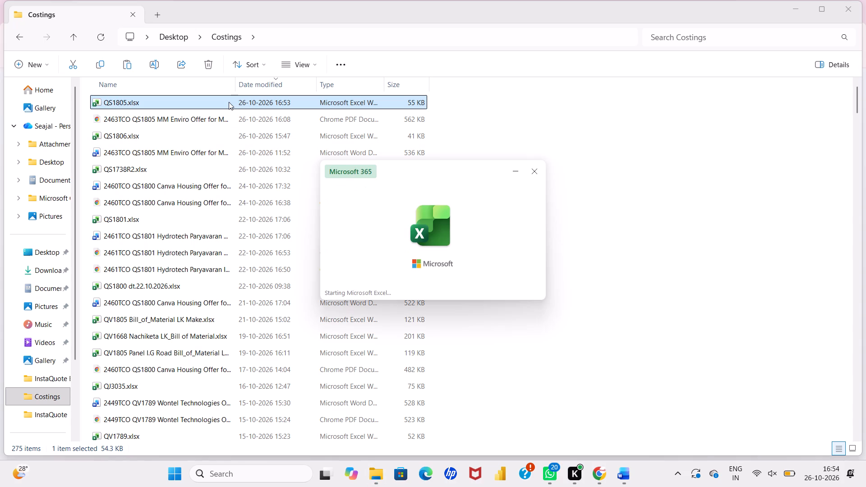
scroll(359, 274, up, 6)
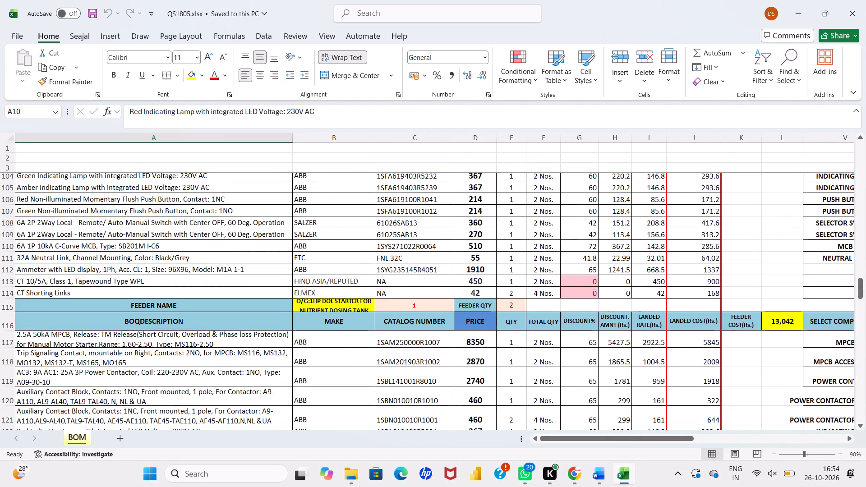
click(206, 202)
drag(343, 117, 333, 115)
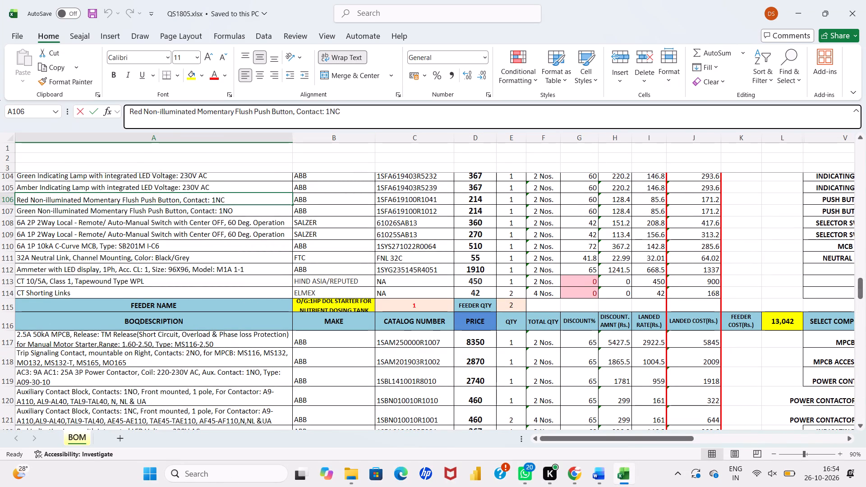
drag(333, 115, 117, 116)
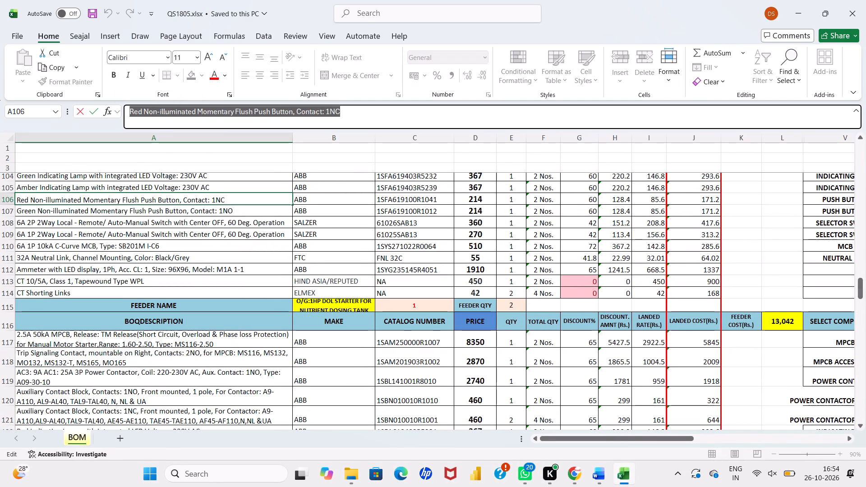
click(267, 237)
drag(275, 200, 485, 196)
key(ctrl+c)
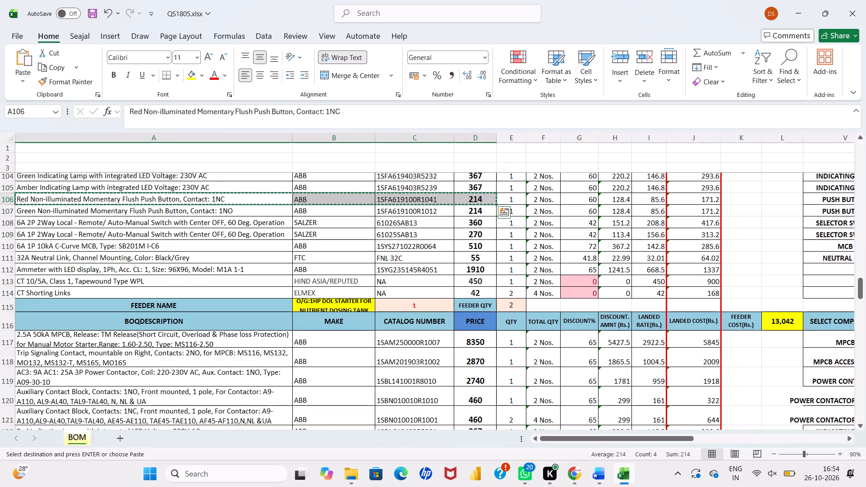
Switch to the QS1805 Enviro Nagpur sheet in Chrome and create a filter over B9:I176 of the Costing sheet.
click(571, 481)
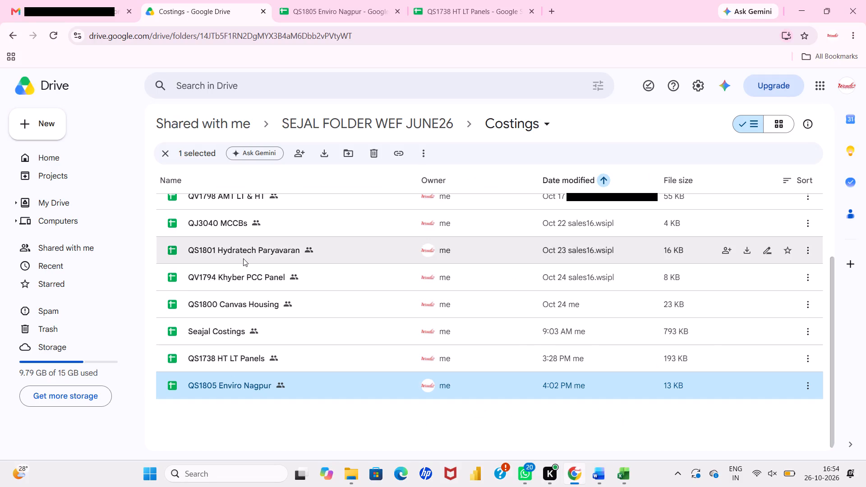
click(361, 0)
scroll(305, 262, up, 5)
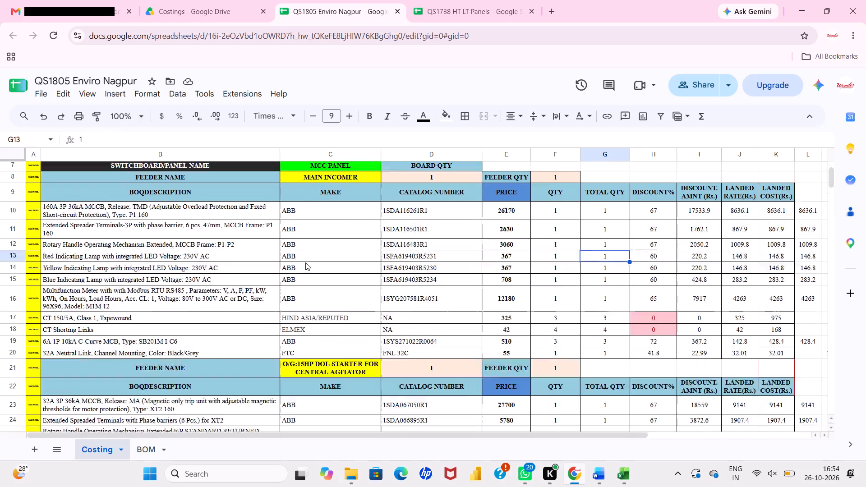
scroll(305, 262, up, 8)
drag(264, 266, 723, 392)
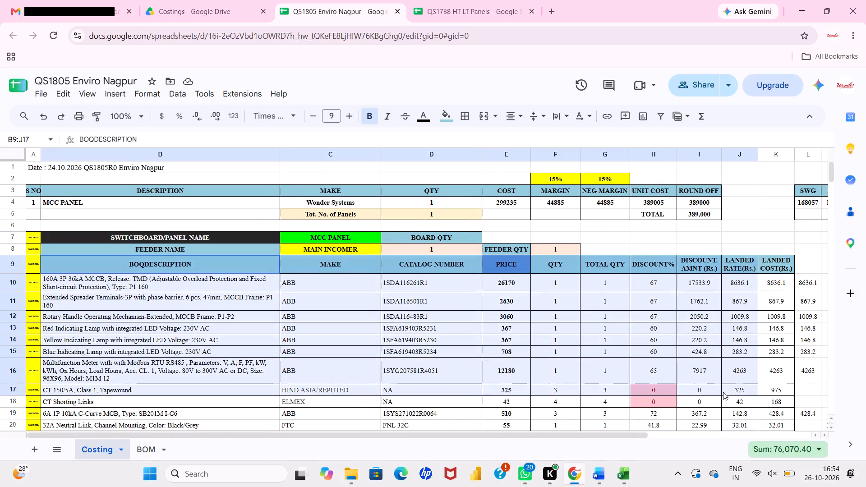
drag(723, 392, 737, 486)
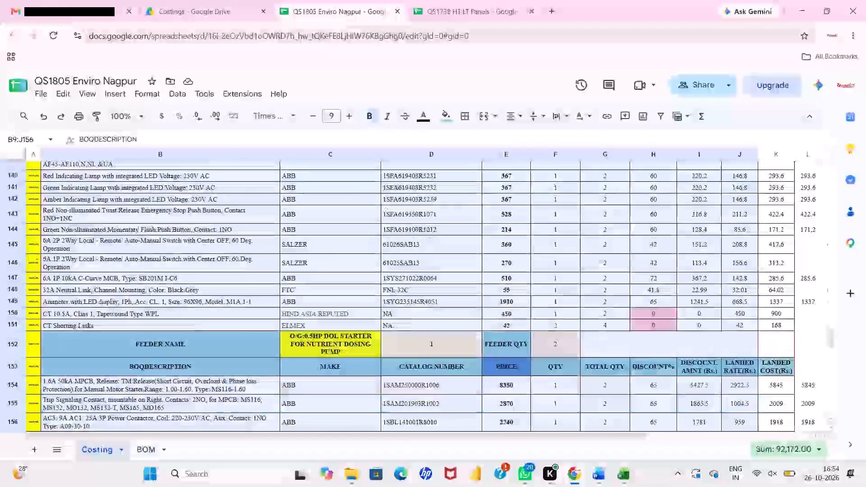
drag(737, 486, 714, 274)
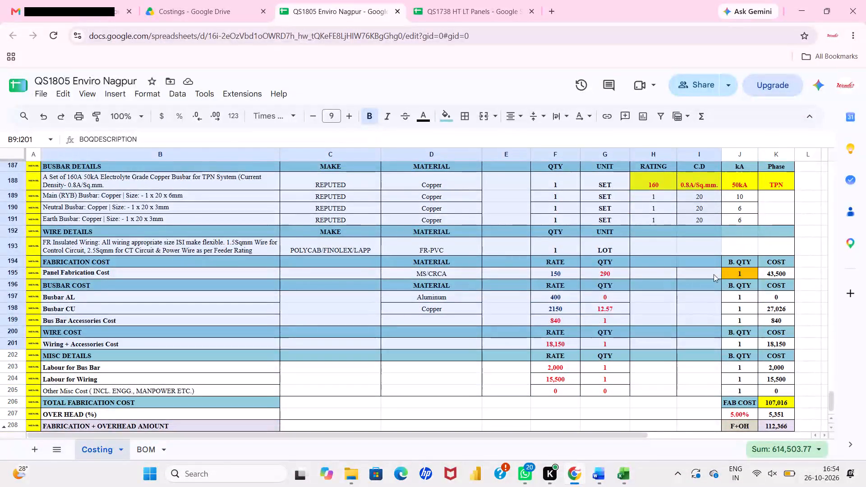
drag(714, 274, 714, 253)
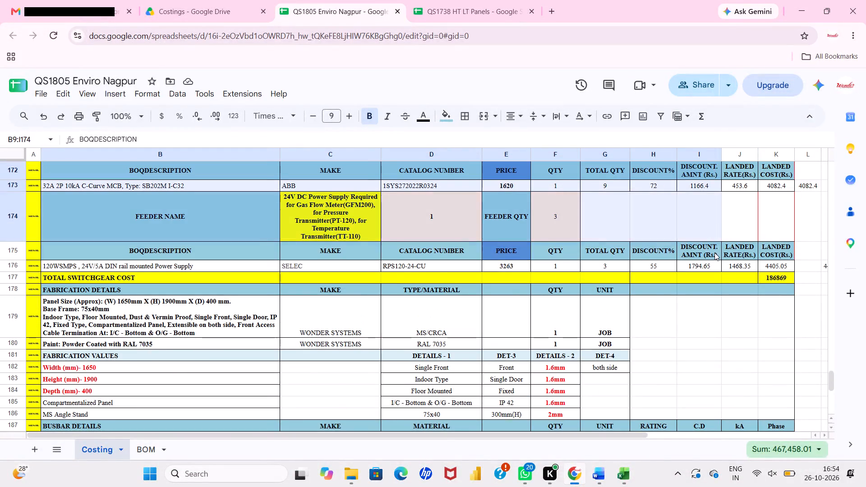
drag(714, 253, 715, 262)
click(664, 126)
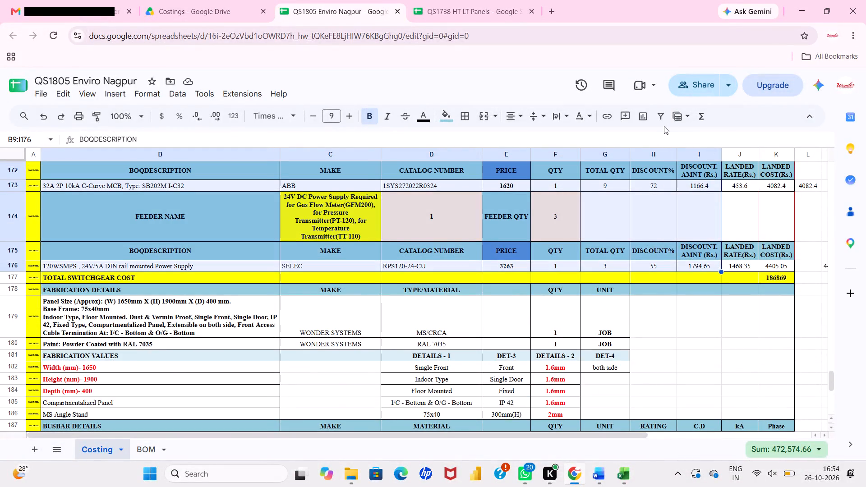
click(663, 123)
Filter BOQDESCRIPTION by "RED" so only the red twist release emergency stop push buttons, 1NO+1NC, are listed.
scroll(583, 239, up, 20)
scroll(583, 239, up, 4)
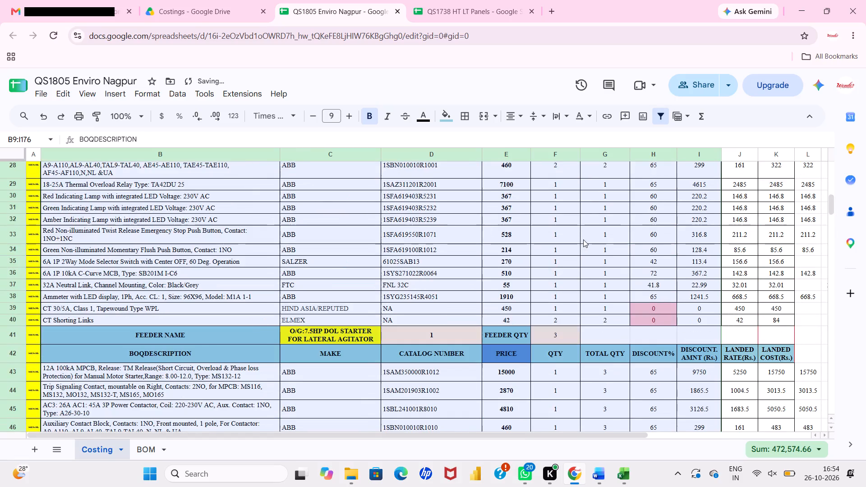
scroll(583, 239, up, 2)
click(274, 271)
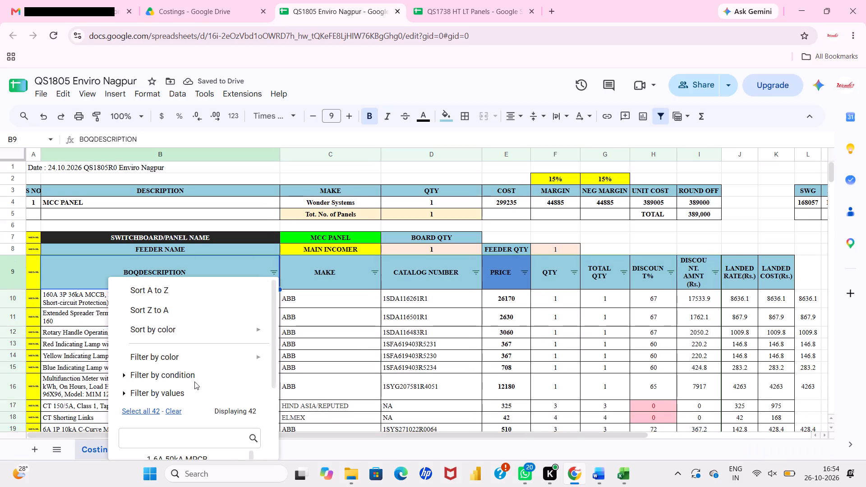
scroll(194, 381, down, 1)
click(172, 340)
click(165, 364)
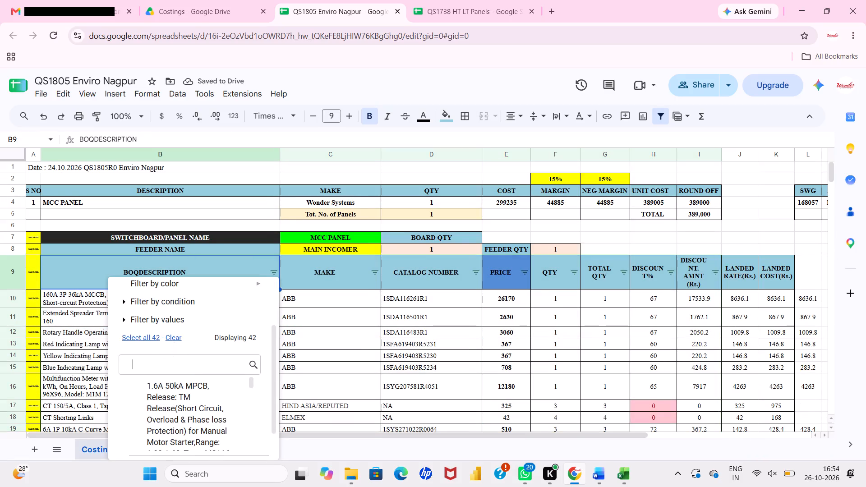
text(RED)
scroll(160, 392, down, 1)
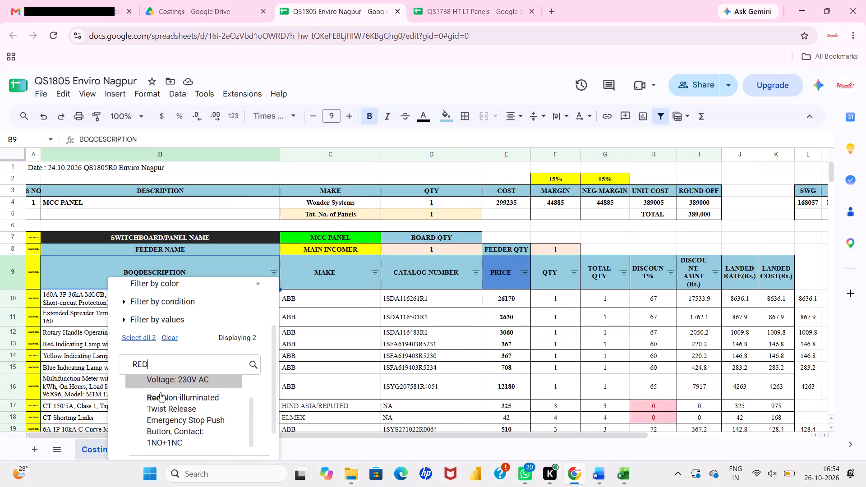
scroll(160, 392, down, 1)
click(160, 392)
scroll(160, 392, down, 3)
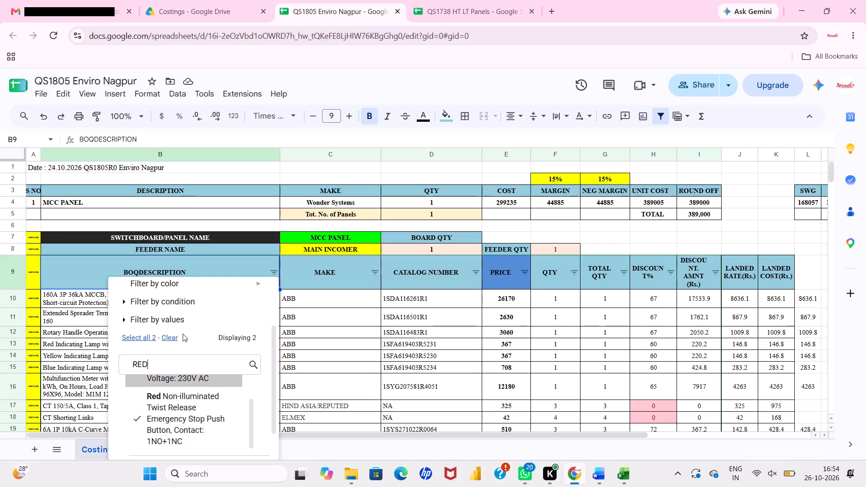
scroll(183, 334, down, 1)
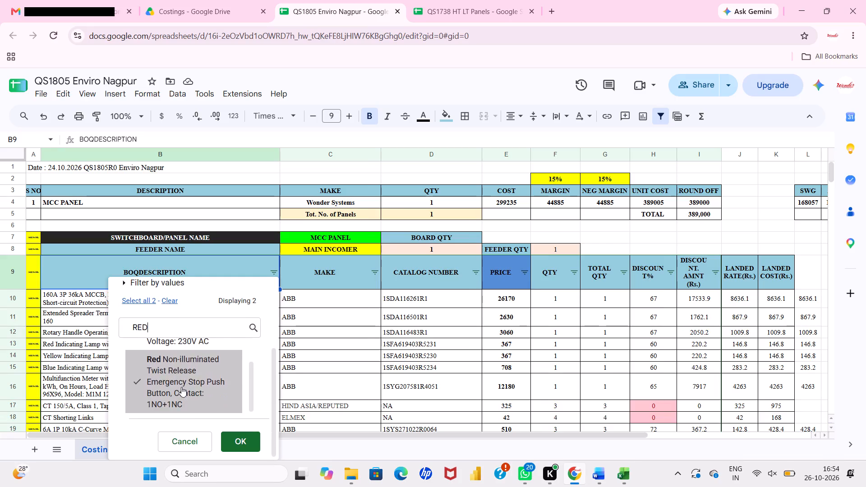
click(236, 442)
Paste the copied 1NC push button details over the emergency stop in row 33, formatted in Times New Roman, size 9.
click(217, 297)
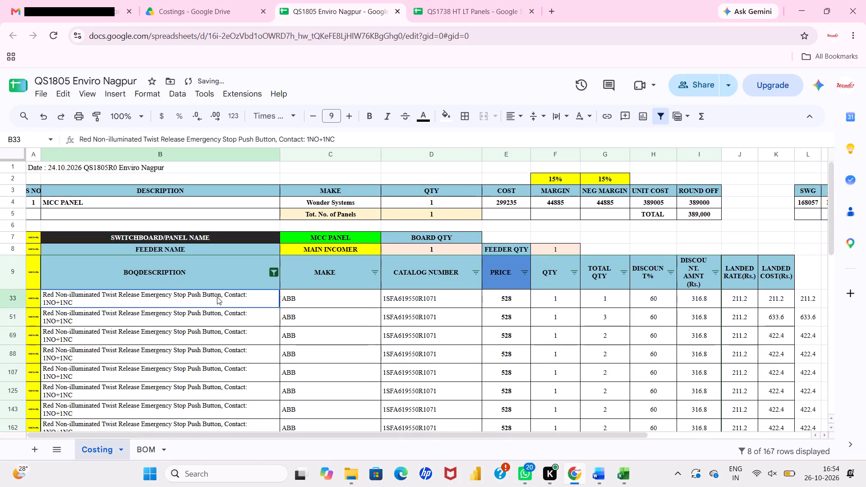
key(ctrl+v)
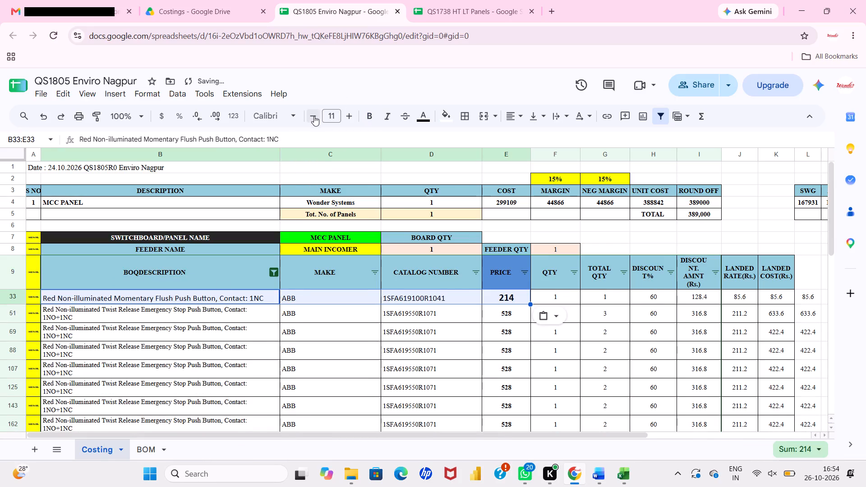
double_click(314, 116)
click(294, 118)
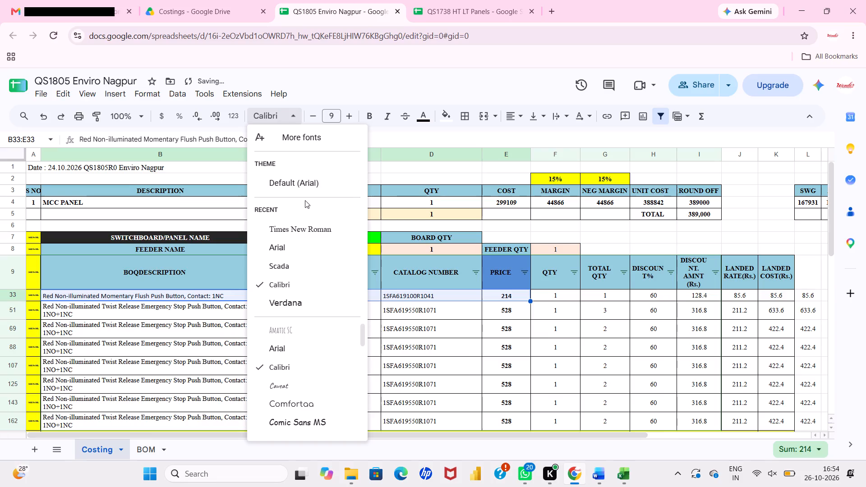
click(311, 216)
click(313, 232)
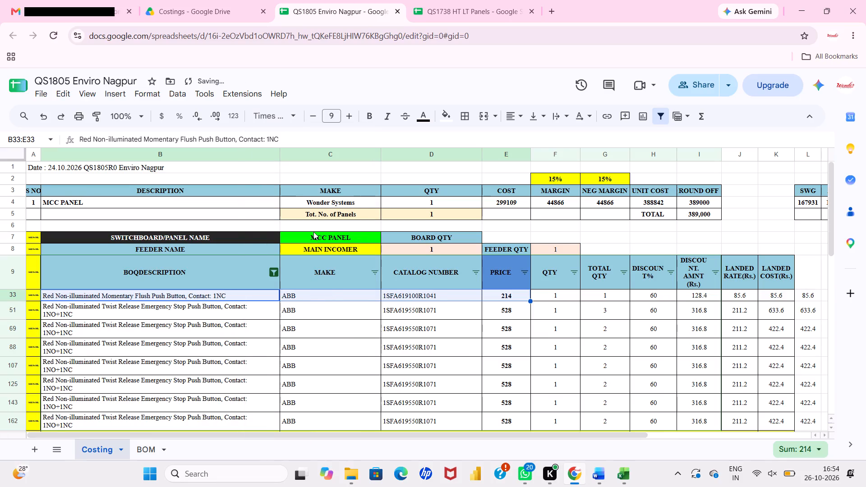
Fill row 33's push button description, make, catalog number and price down over the emergency stops in the filtered rows through row 162.
scroll(467, 300, down, 1)
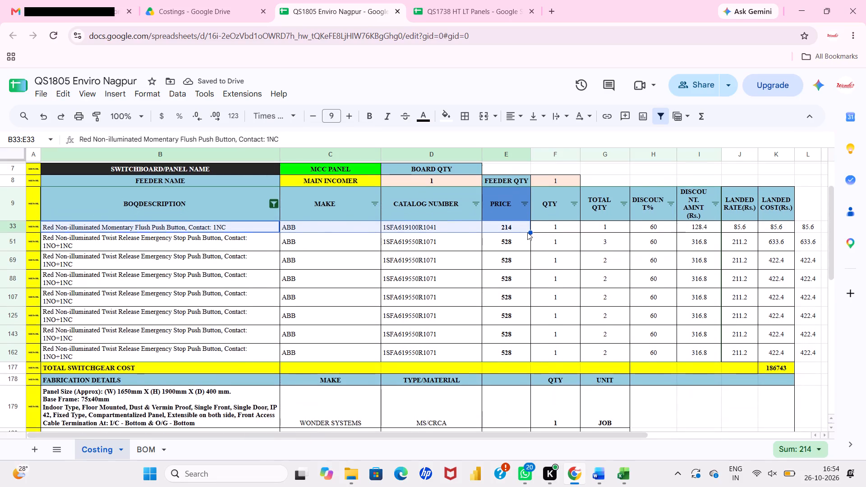
drag(530, 232, 527, 357)
click(510, 271)
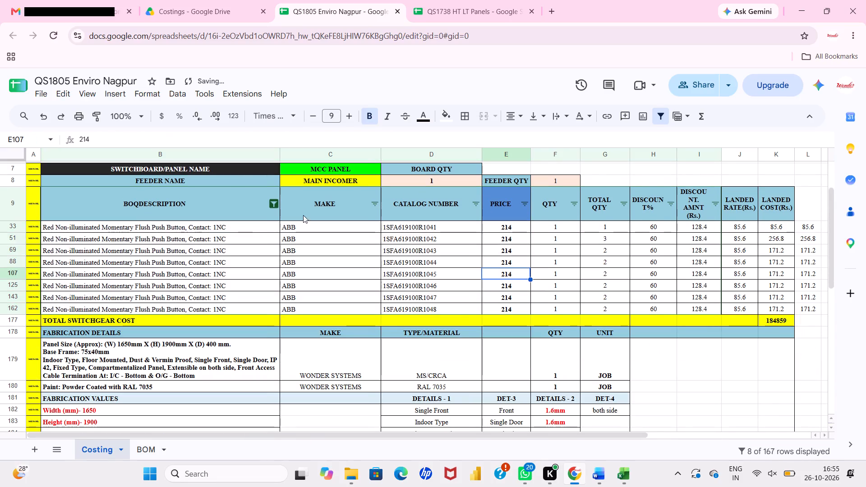
Reset the BOQDESCRIPTION filter to include all values so every row of the Costing sheet is listed.
click(272, 206)
click(144, 345)
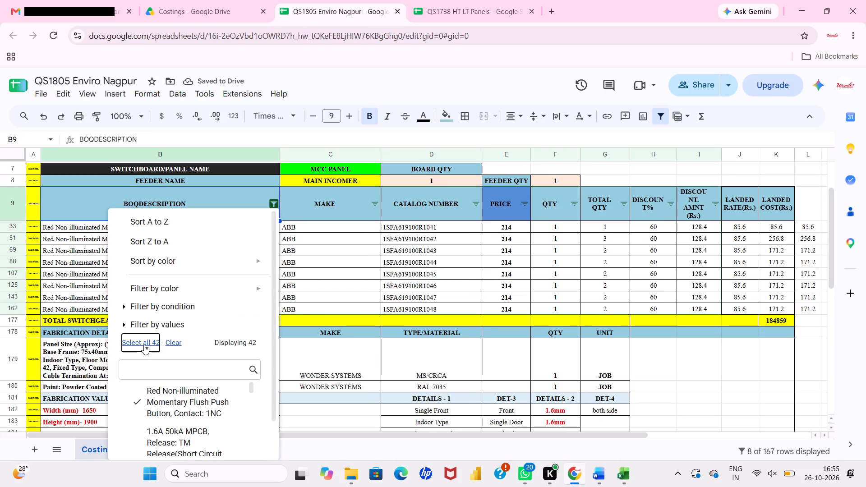
scroll(144, 345, down, 4)
click(244, 445)
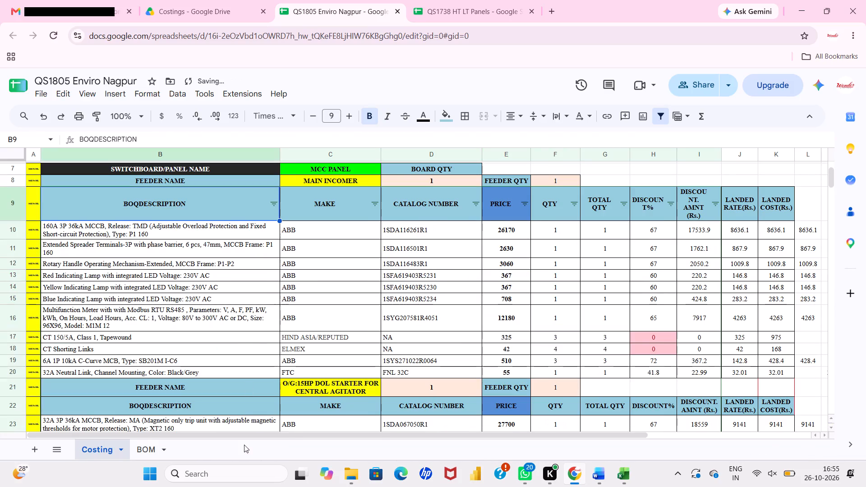
Review the push button rows in each feeder of the Costing sheet, down to the total switchgear cost and fabrication details.
click(253, 327)
scroll(253, 327, down, 2)
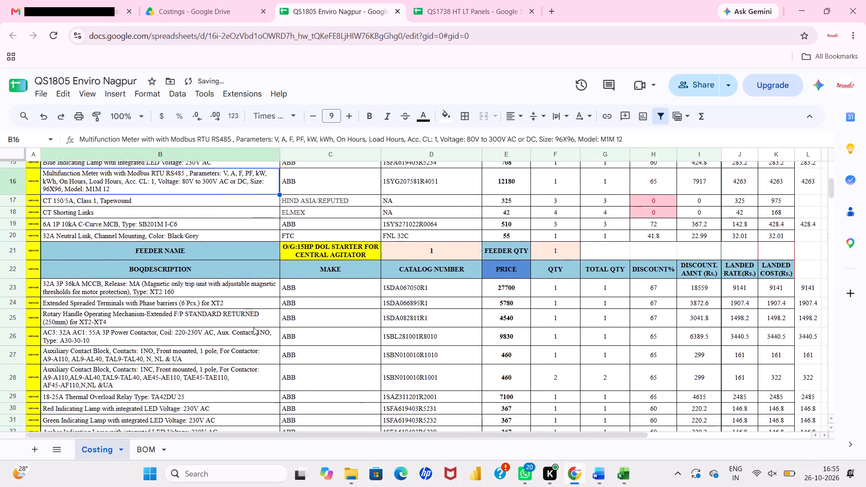
scroll(253, 327, down, 2)
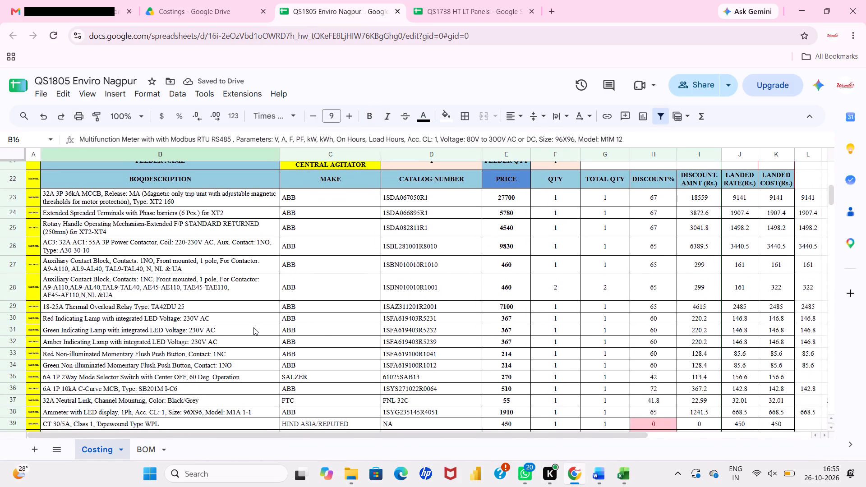
scroll(253, 327, down, 8)
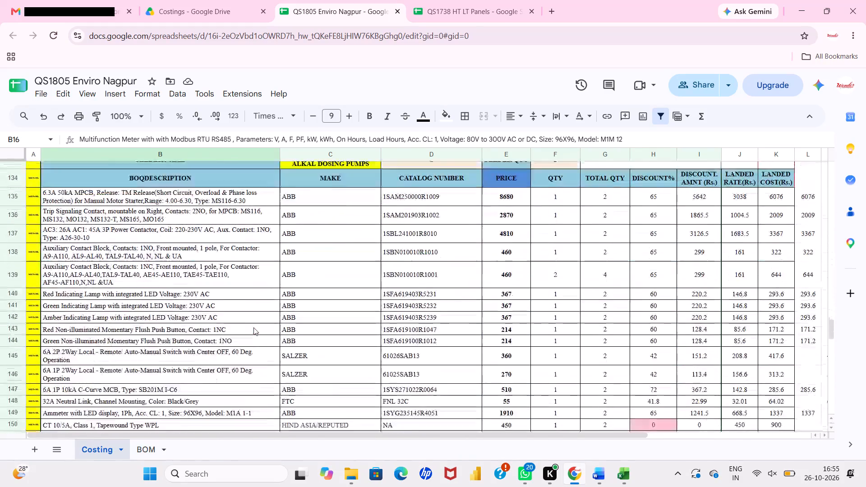
scroll(253, 327, down, 1)
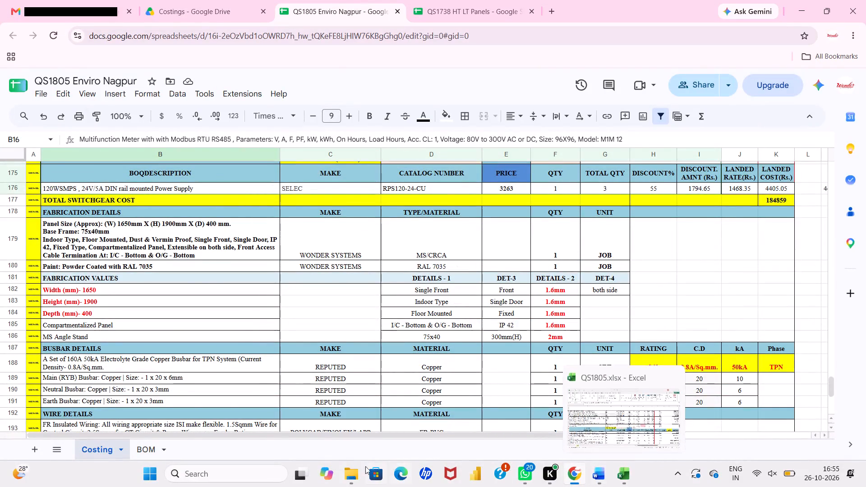
Switch to QS1805.xlsx from the Costings folder and examine the BOM's total switchgear cost and the feeders above it.
click(353, 469)
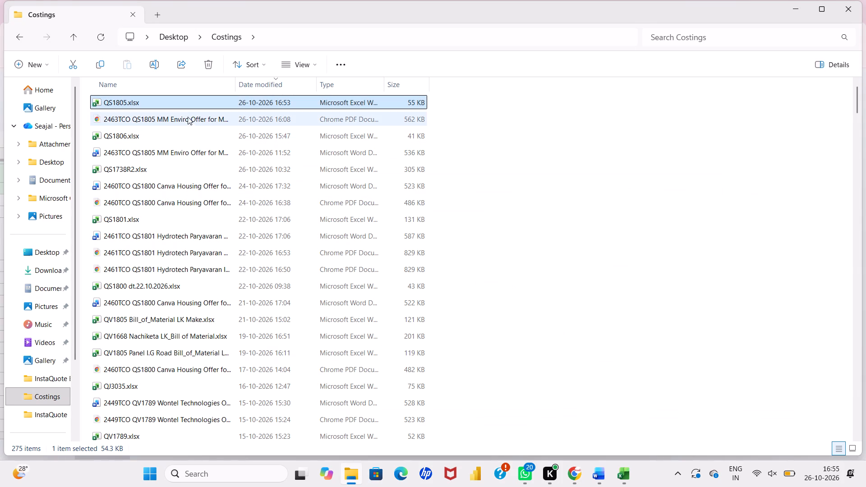
double_click(171, 106)
scroll(465, 303, left, 1)
scroll(465, 303, down, 6)
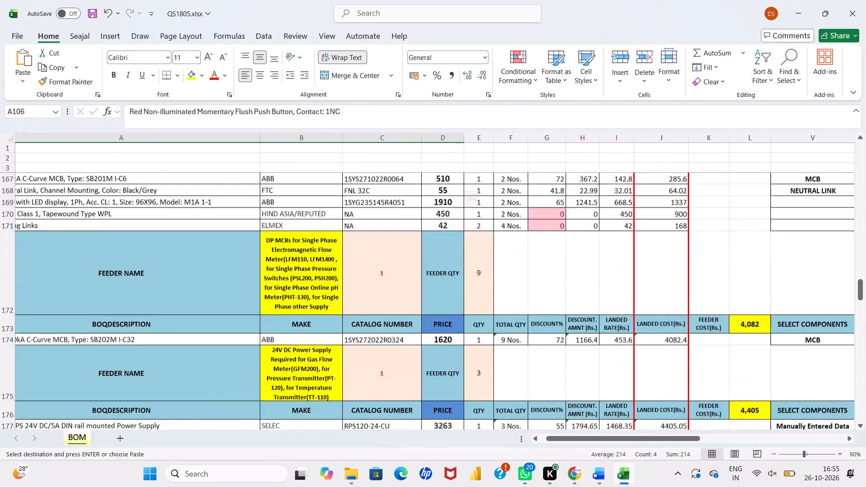
scroll(465, 303, down, 1)
scroll(465, 303, up, 1)
click(652, 278)
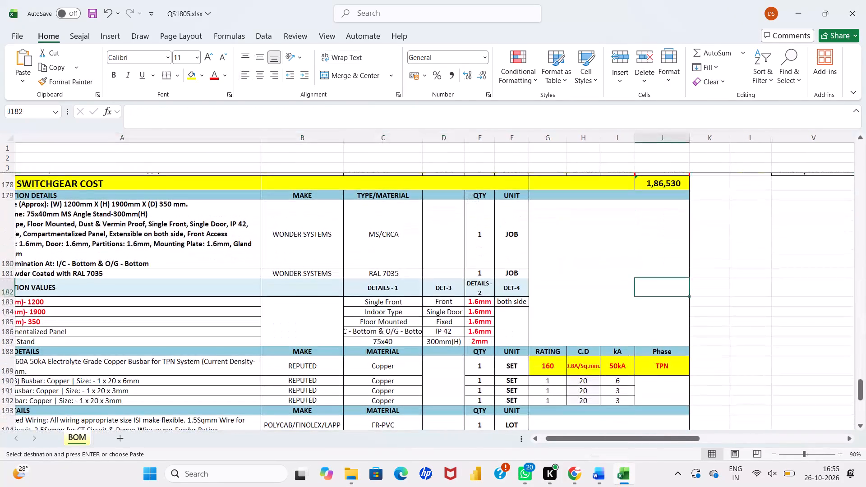
key(Escape)
scroll(652, 278, up, 2)
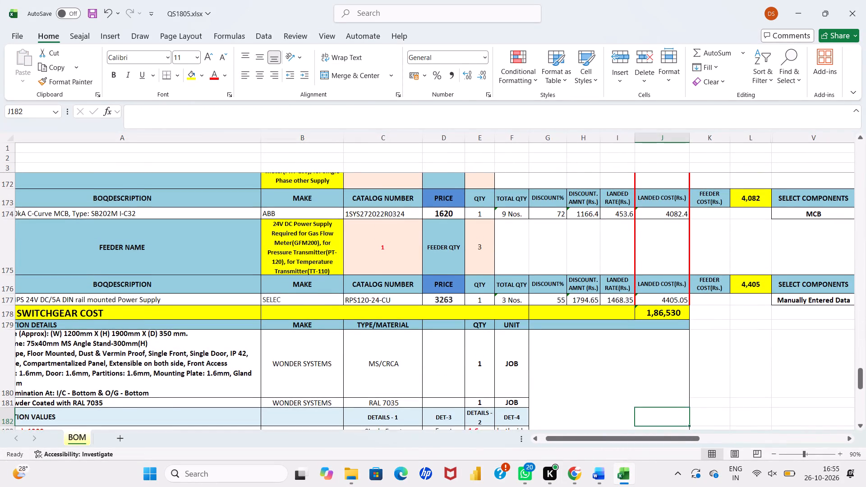
scroll(578, 270, up, 5)
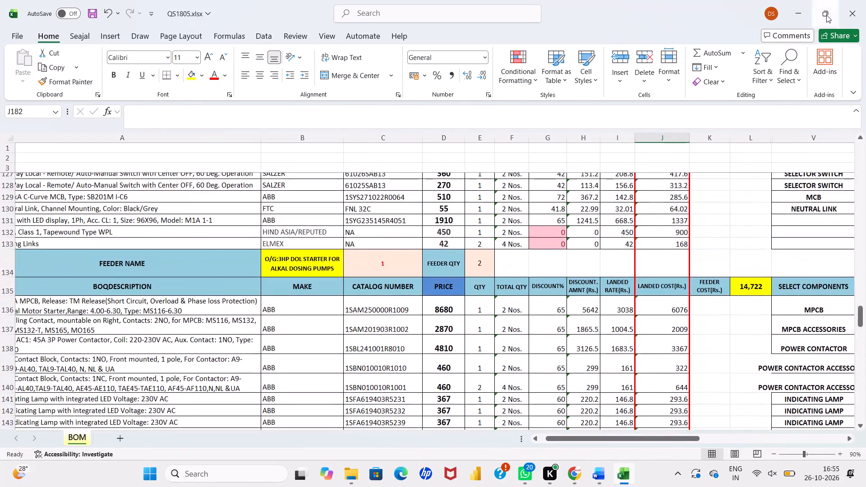
Close QS1805.xlsx, saving its changes in the Costings folder, and close the folder window.
click(865, 2)
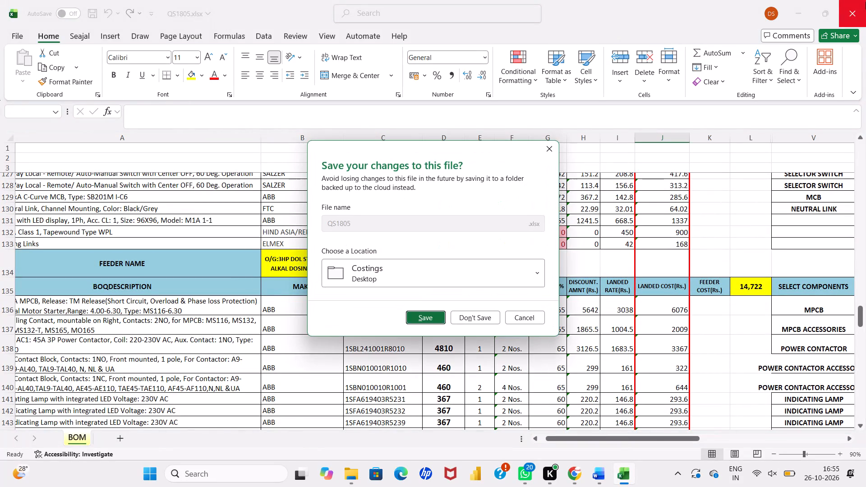
click(424, 319)
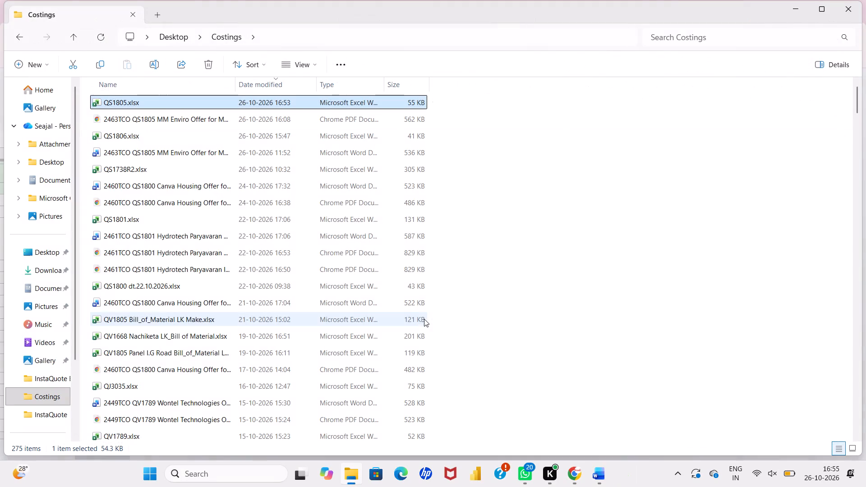
click(131, 22)
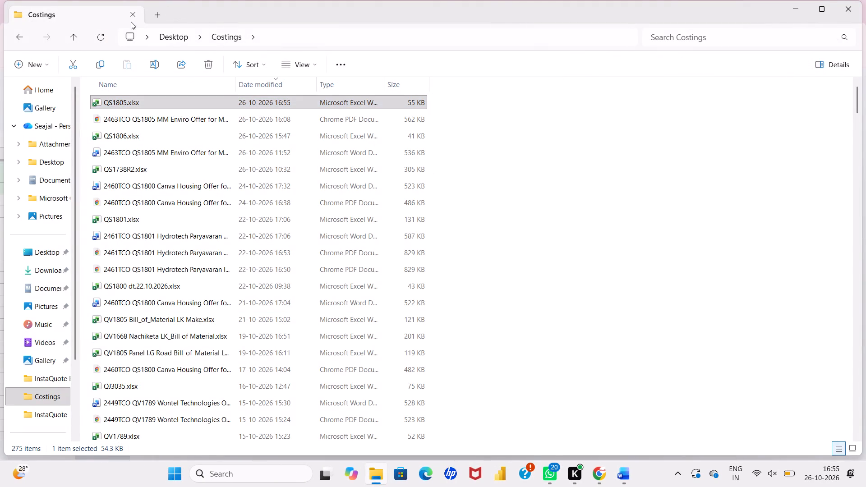
click(134, 12)
Check the feeder rows of the online Costing sheet back up to the main incomer, including the amounts beside the landed costs.
scroll(617, 252, up, 1)
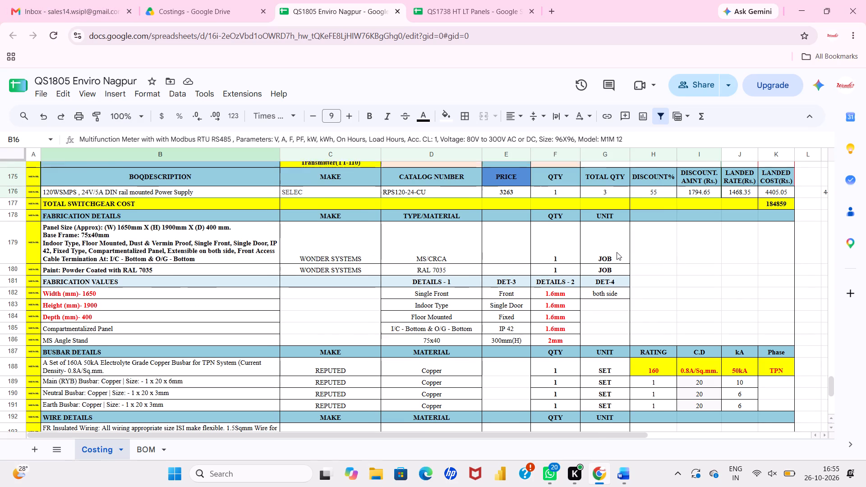
scroll(617, 252, up, 4)
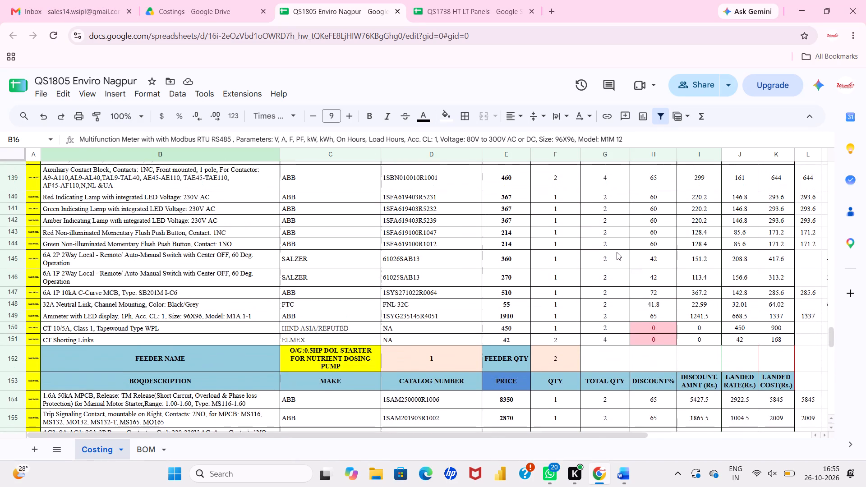
scroll(617, 252, up, 3)
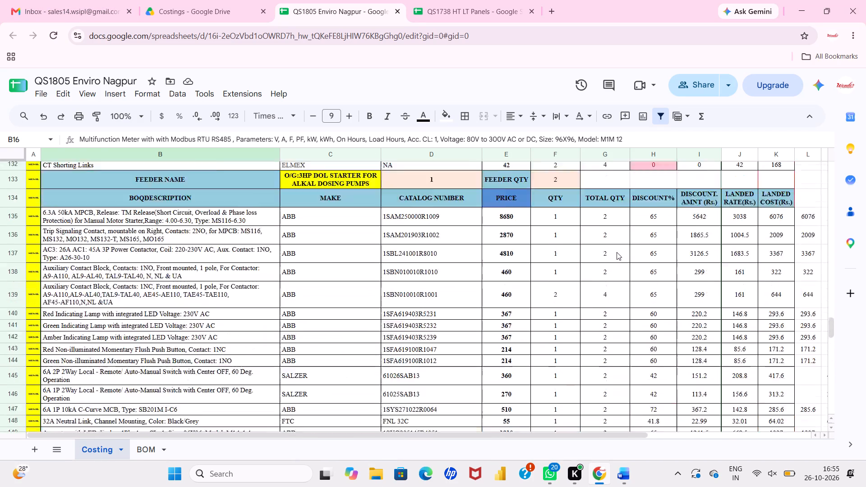
scroll(617, 252, up, 3)
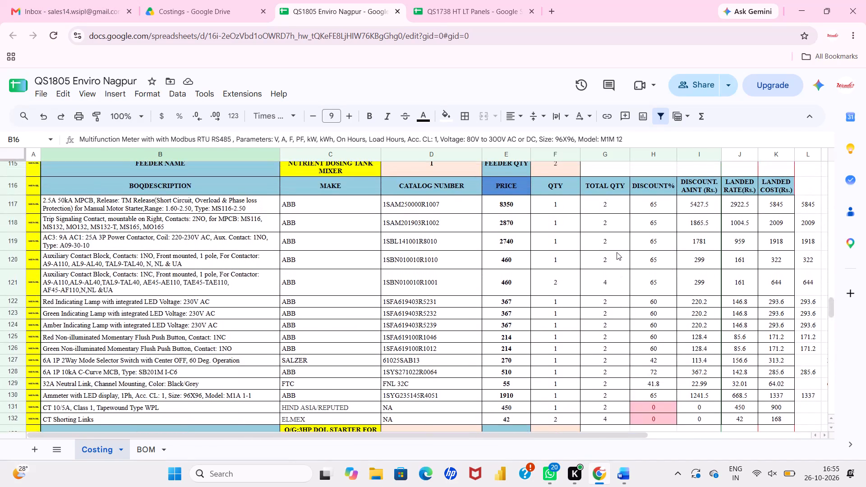
scroll(617, 252, up, 1)
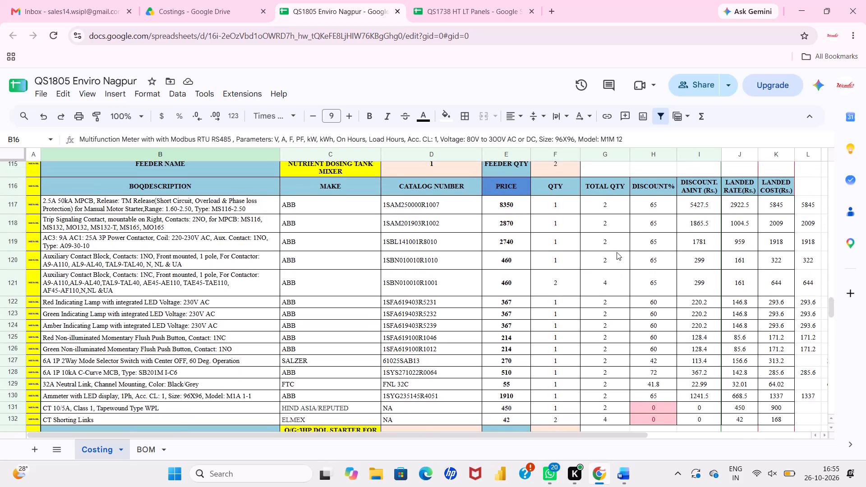
scroll(696, 353, left, 2)
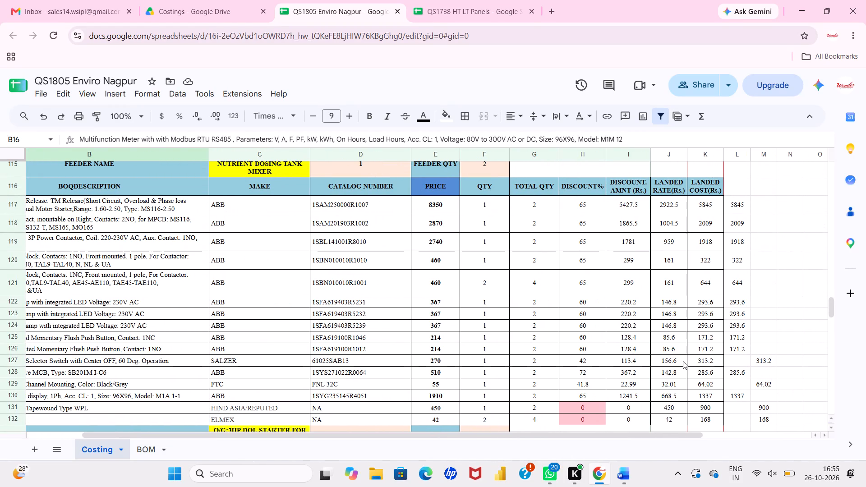
scroll(683, 361, up, 16)
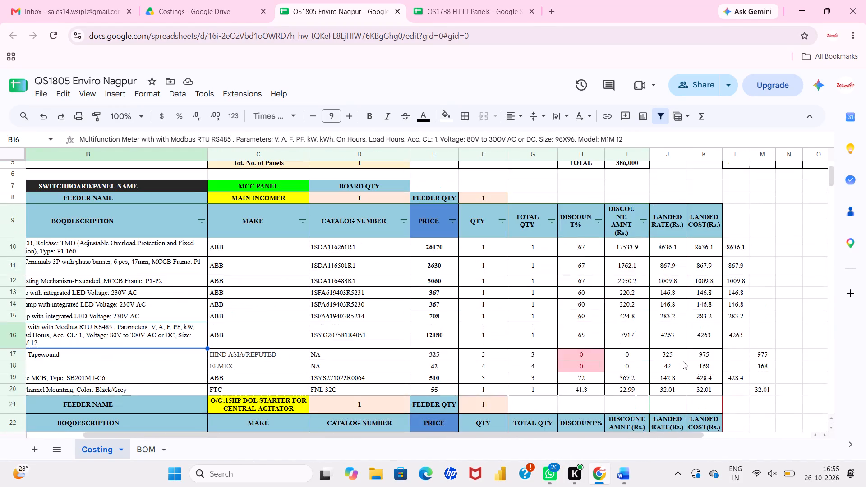
Inspect the total switchgear cost formula in K177 and the range of landed costs it covers.
scroll(683, 361, down, 15)
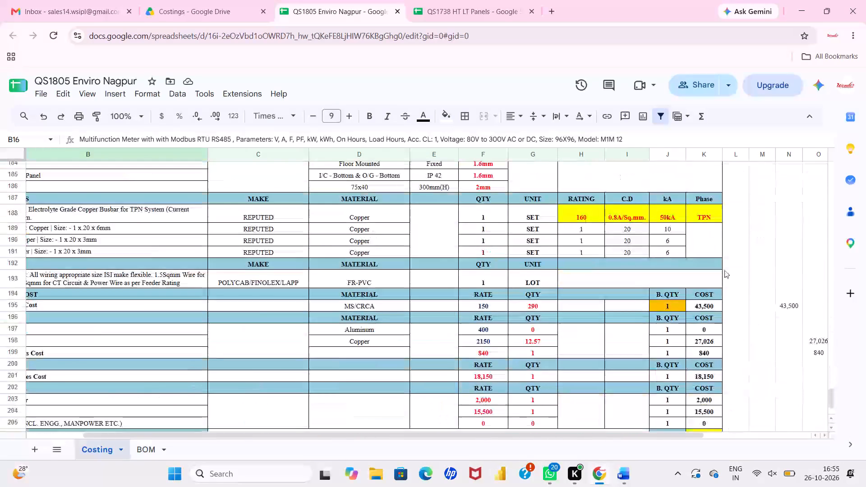
scroll(724, 270, up, 2)
scroll(688, 266, up, 3)
double_click(696, 276)
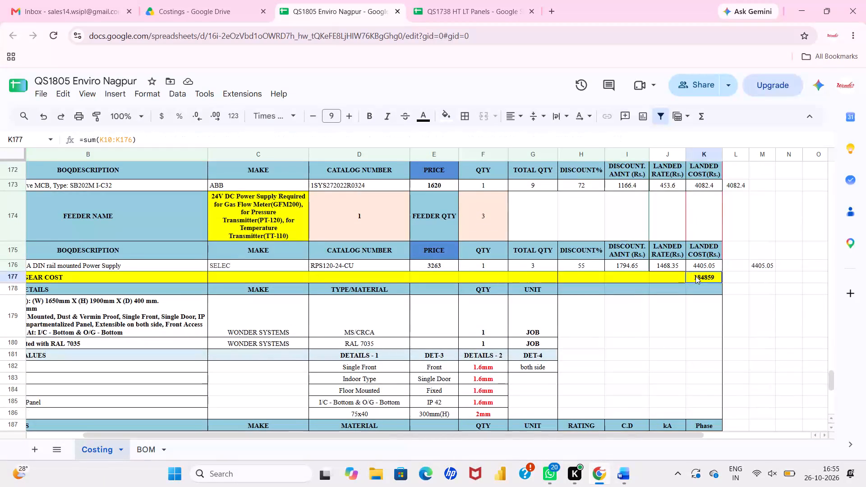
scroll(660, 248, up, 7)
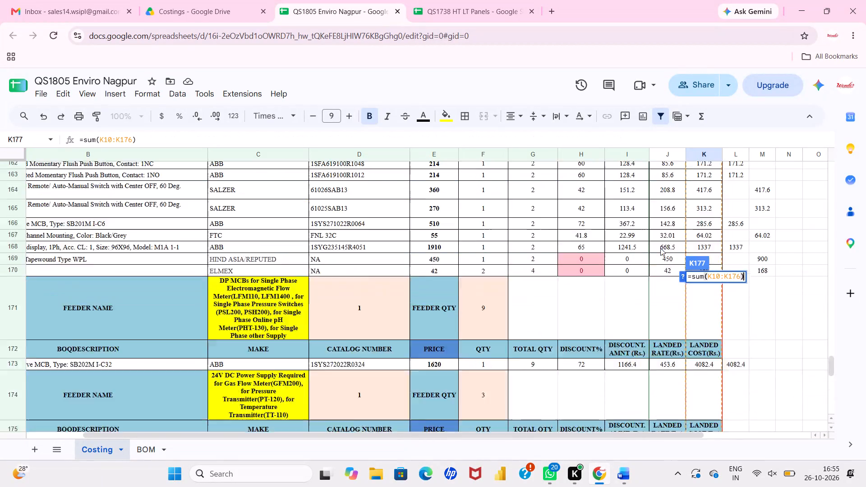
scroll(660, 248, up, 13)
key(Return)
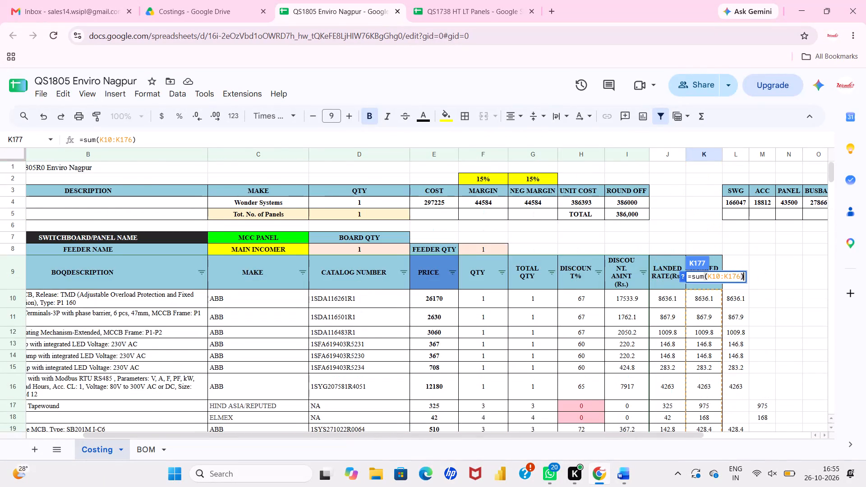
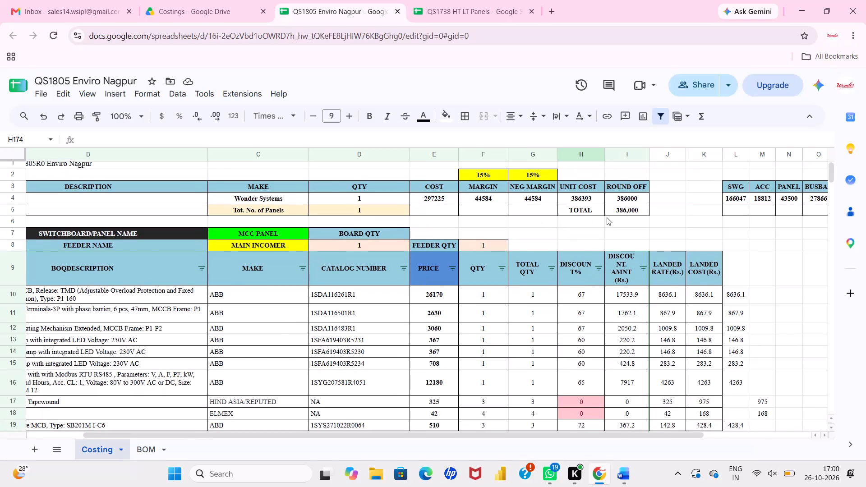
Examine the cost breakup at the top of the Costing sheet and the main incomer and 15HP central agitator feeder rows.
scroll(607, 217, left, 4)
click(691, 237)
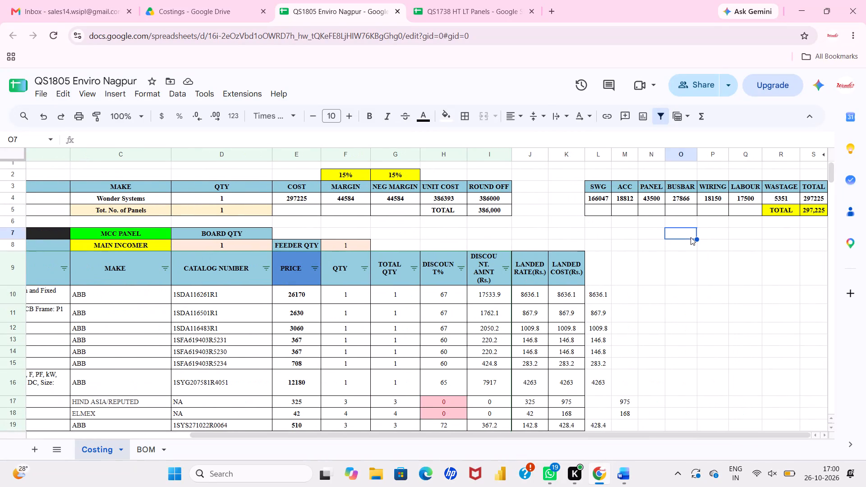
scroll(691, 237, left, 1)
scroll(691, 237, right, 5)
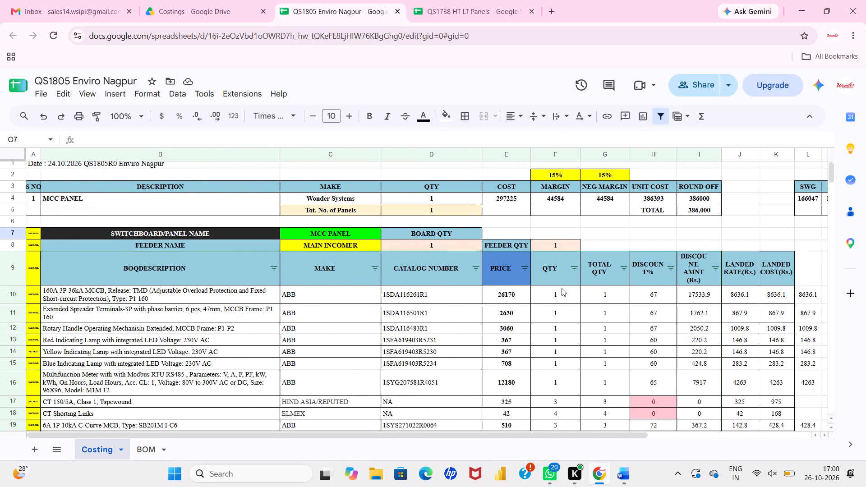
scroll(562, 288, down, 2)
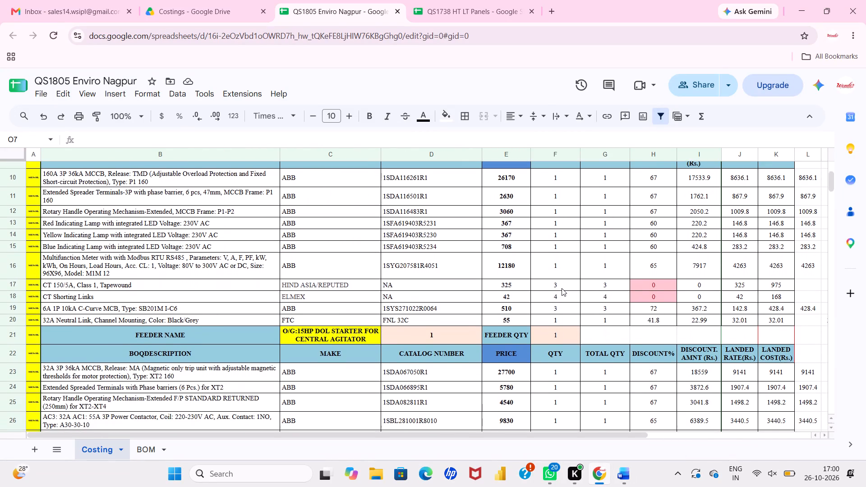
scroll(562, 288, down, 3)
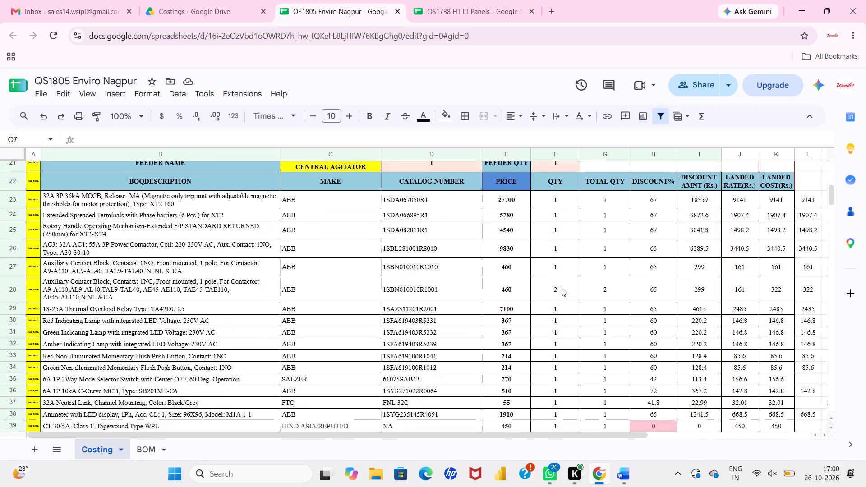
scroll(562, 288, down, 3)
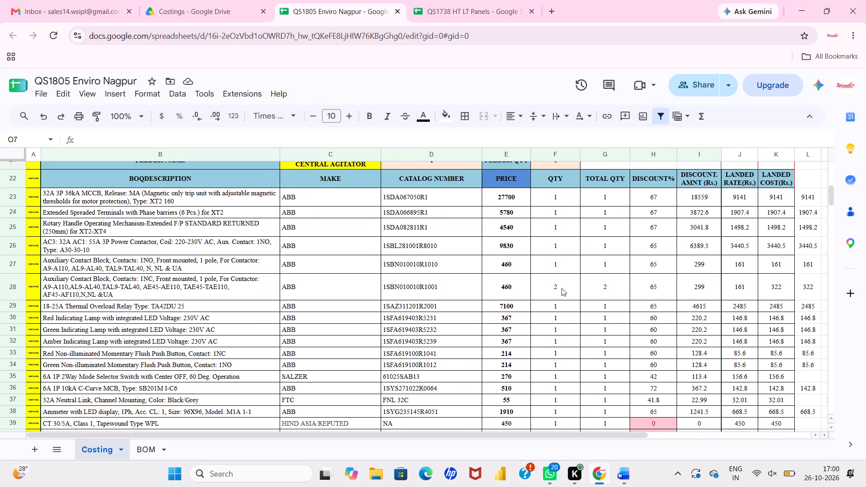
scroll(562, 288, down, 2)
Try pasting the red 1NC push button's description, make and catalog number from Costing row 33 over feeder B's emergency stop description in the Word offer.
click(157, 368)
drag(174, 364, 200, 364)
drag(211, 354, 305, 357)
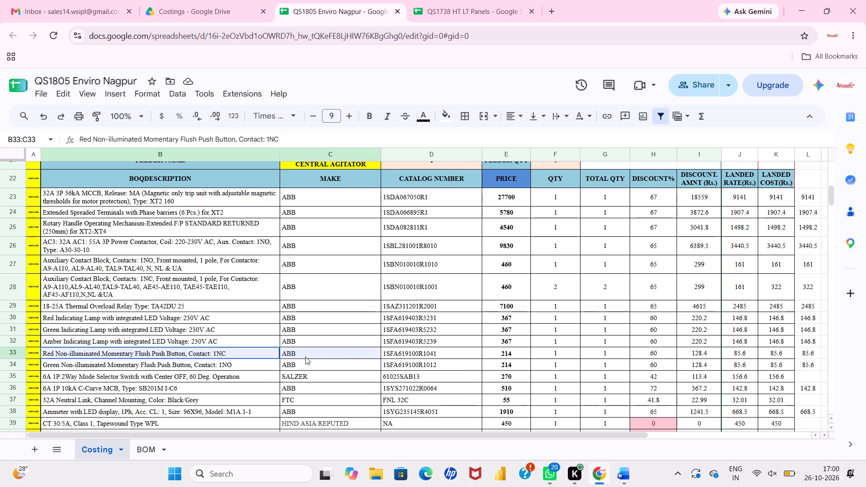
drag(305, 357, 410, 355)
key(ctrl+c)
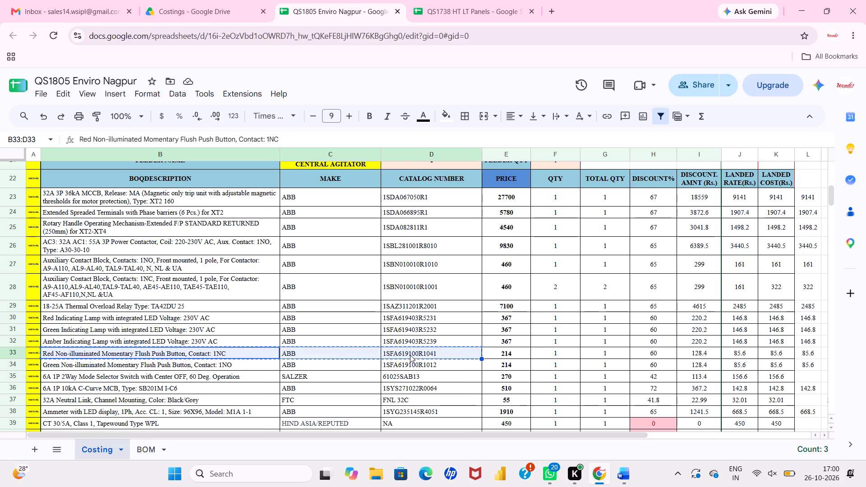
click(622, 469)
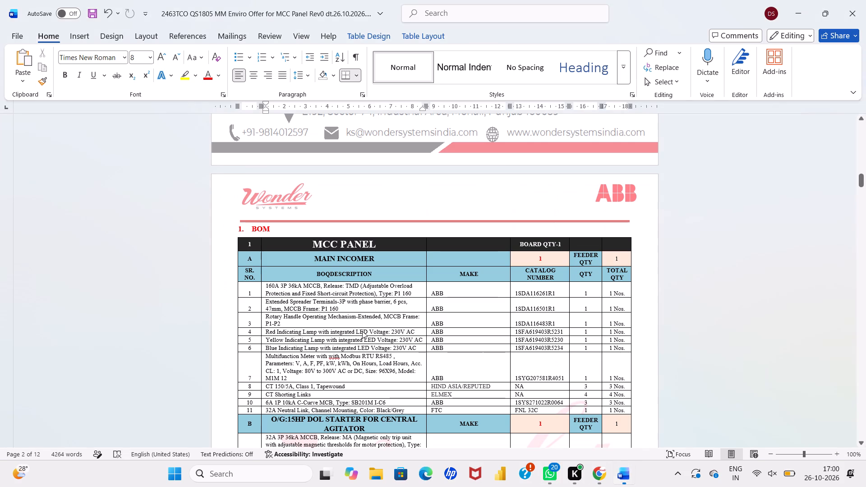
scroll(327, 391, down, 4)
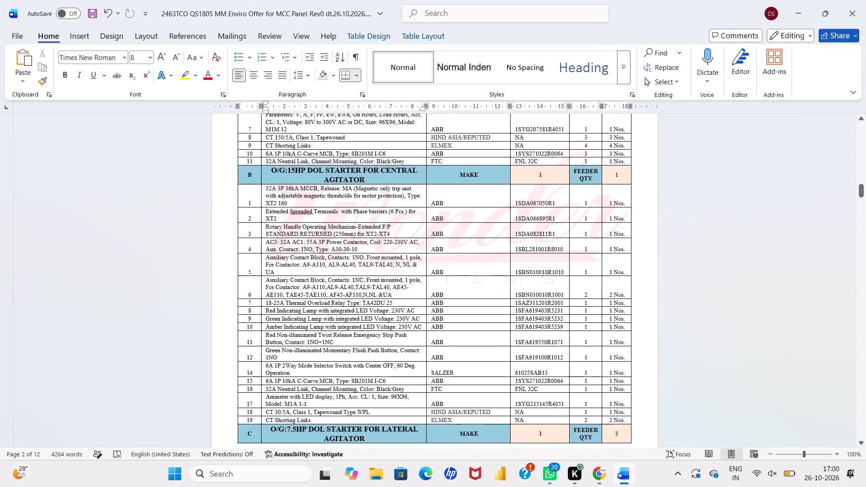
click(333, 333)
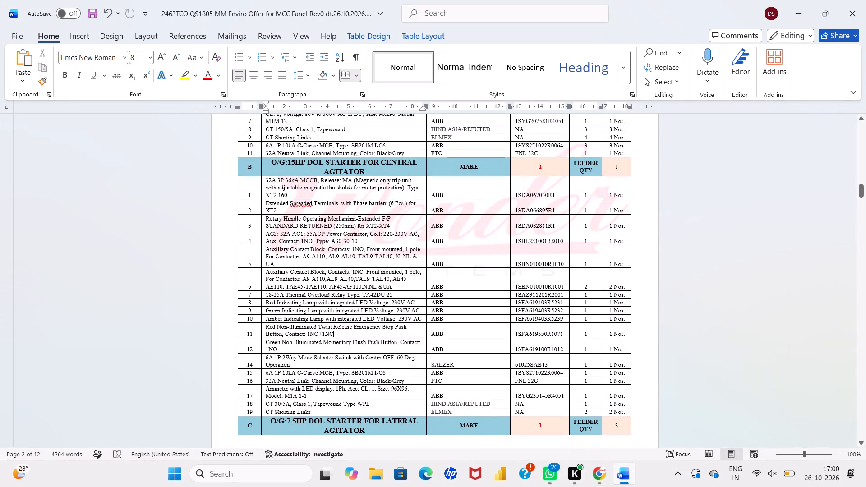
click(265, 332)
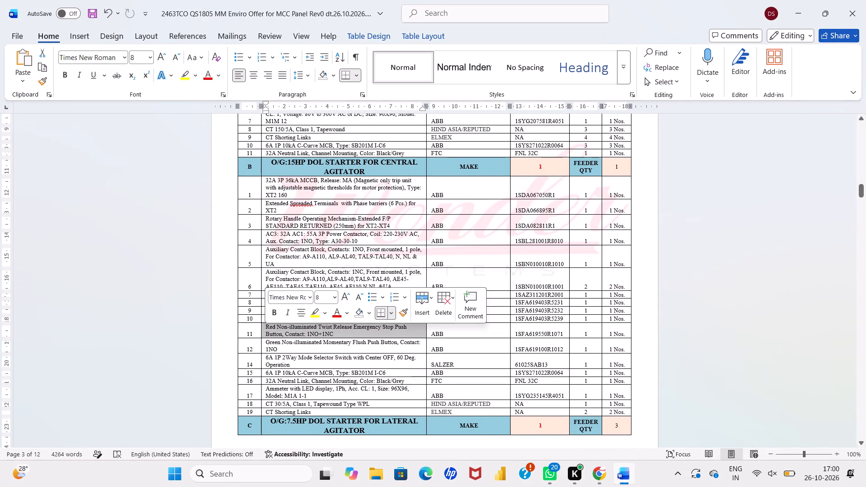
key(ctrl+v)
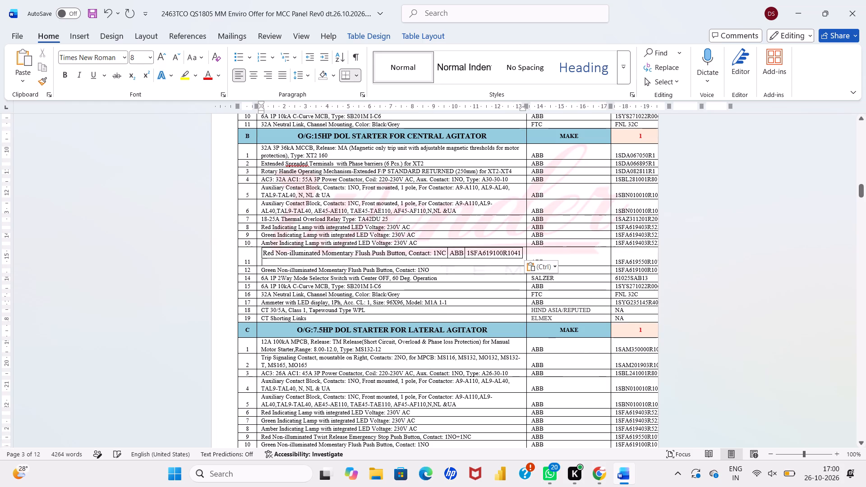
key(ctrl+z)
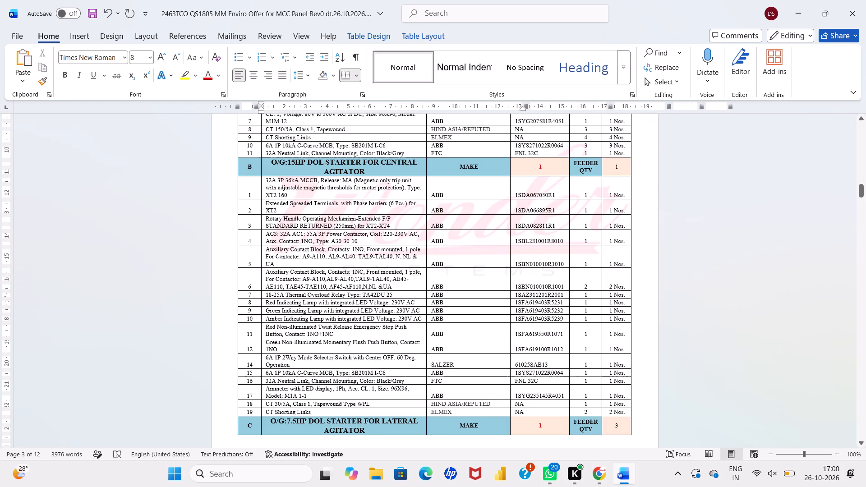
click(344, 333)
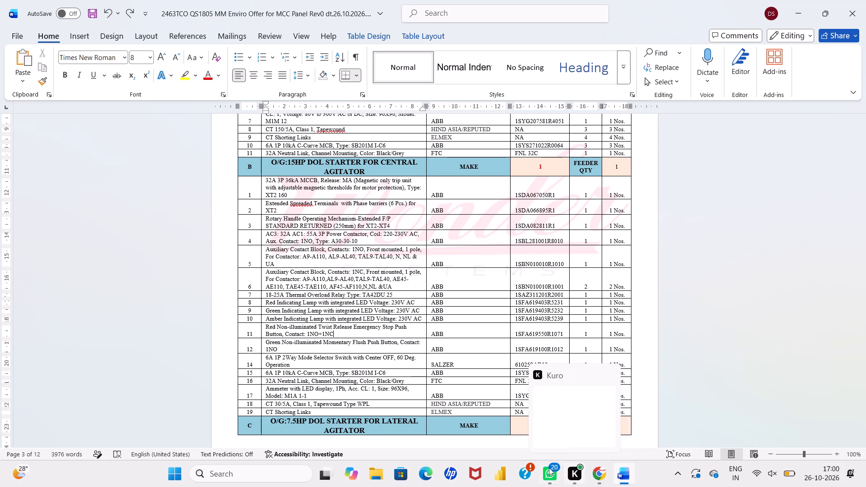
Replace all "Red Non-illuminated Twist Release Emergency Stop Push Button, Contact: 1NO+1NC" in the Word offer with Costing's "Red Non-illuminated Momentary Flush Push Button, Contact: 1NC".
click(595, 476)
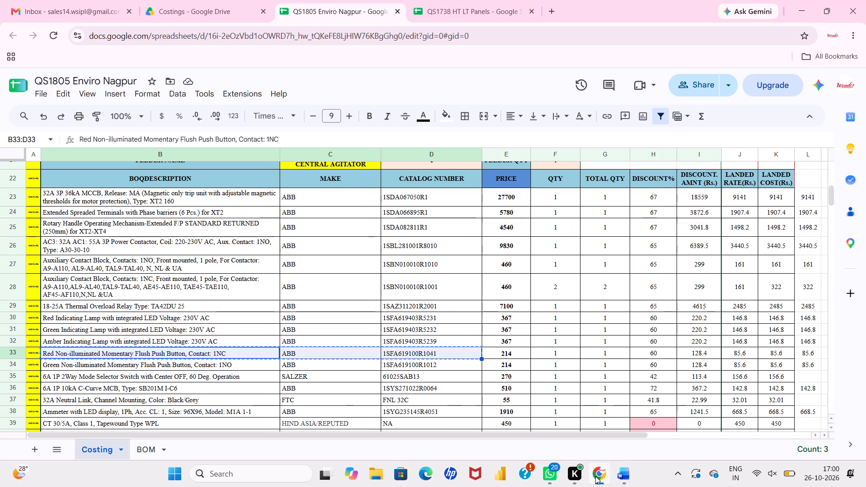
drag(283, 140, 116, 140)
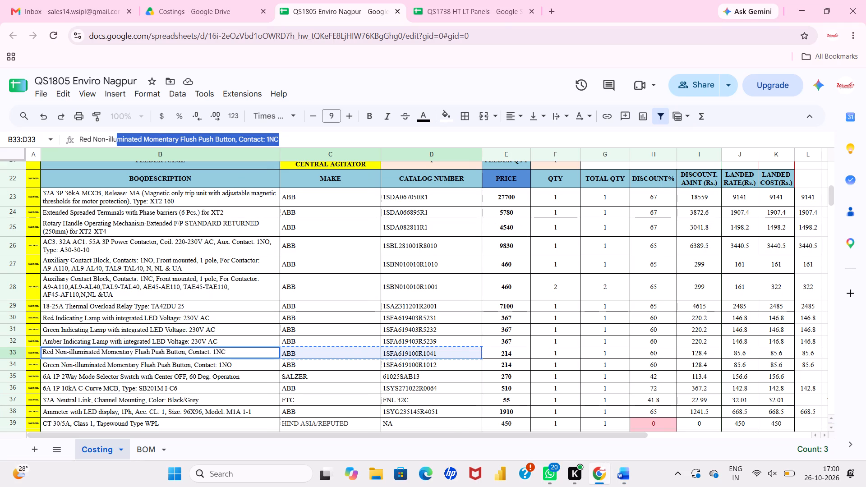
drag(116, 140, 38, 134)
key(ctrl+c)
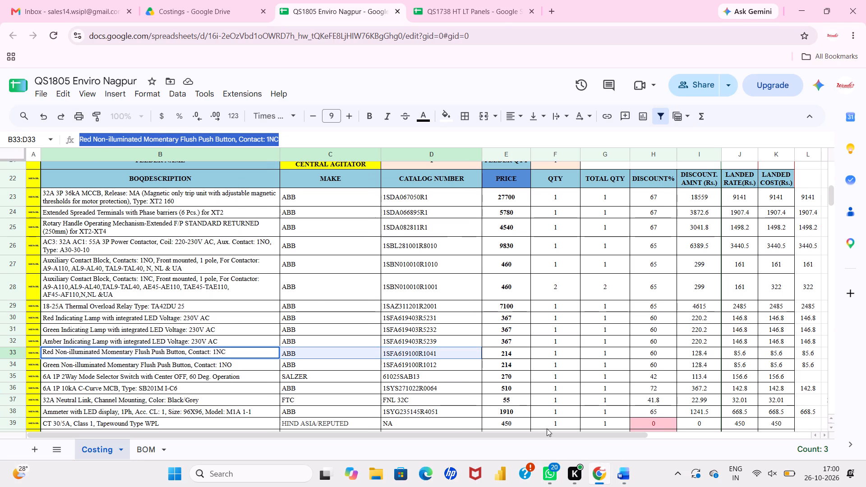
click(620, 473)
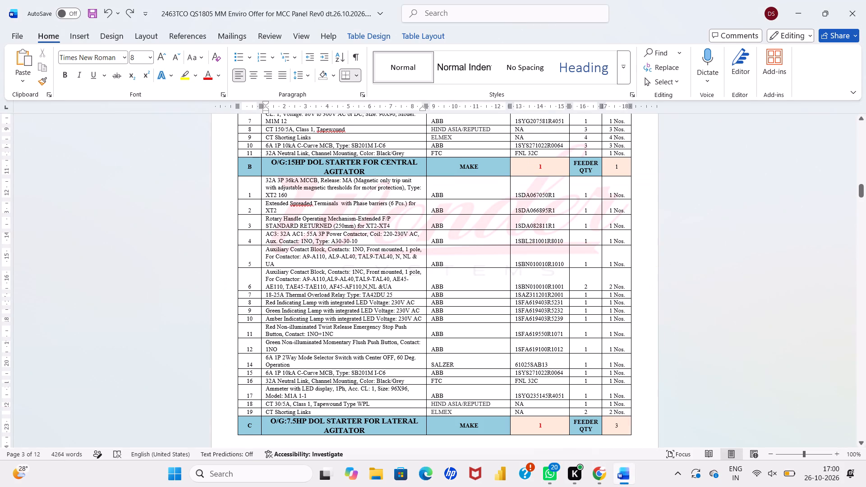
click(336, 307)
click(335, 311)
click(671, 66)
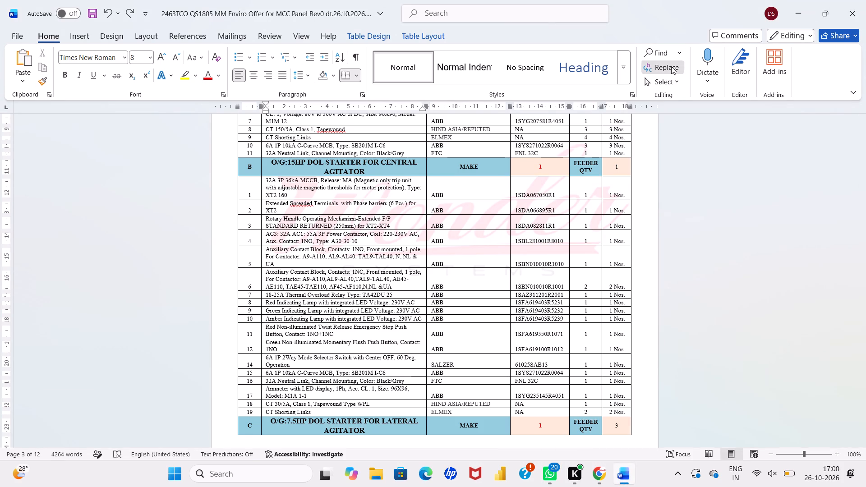
click(385, 181)
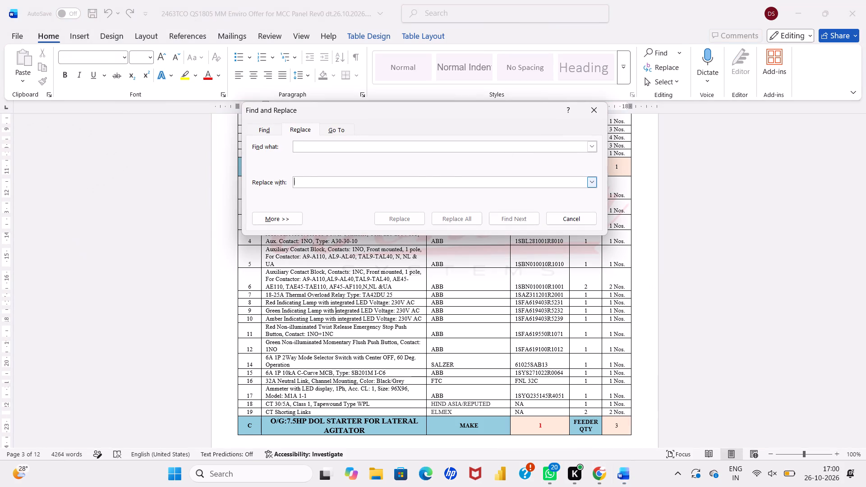
key(ctrl+v)
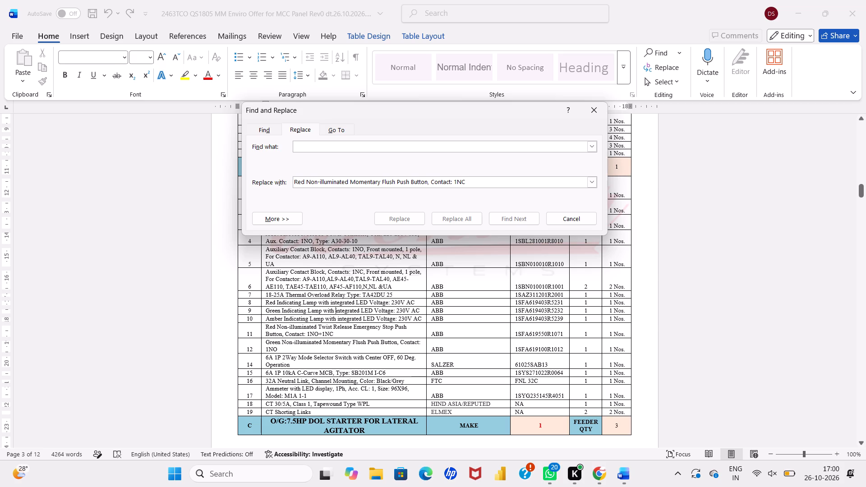
drag(337, 334, 266, 328)
drag(266, 328, 276, 328)
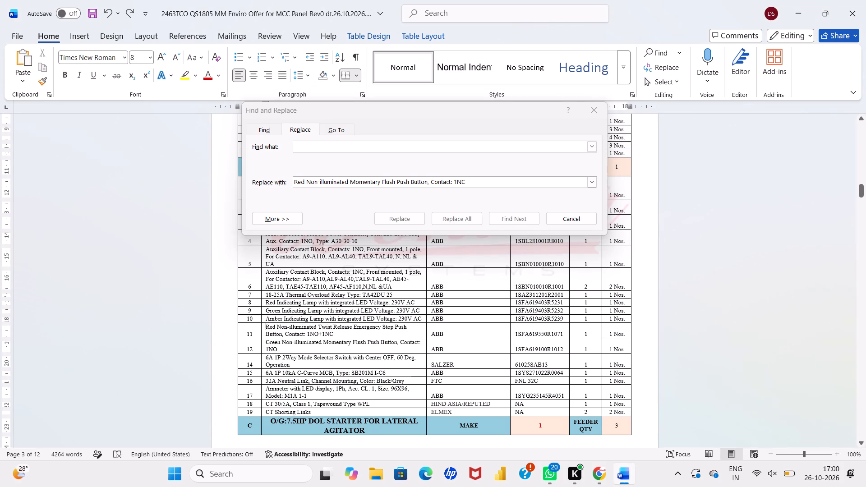
drag(276, 328, 340, 333)
key(ctrl+c)
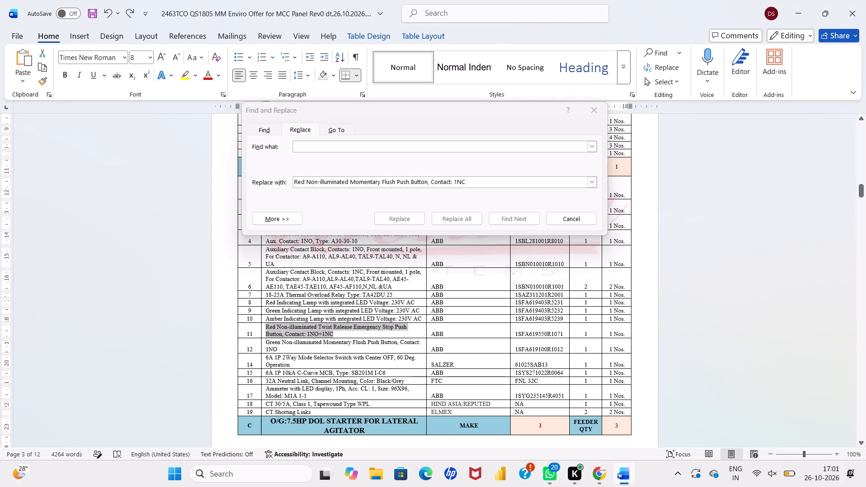
click(305, 146)
key(ctrl+v)
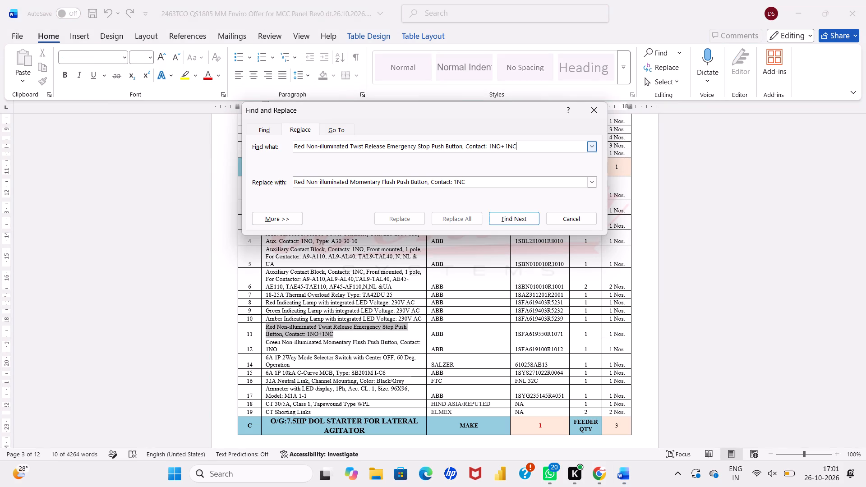
click(470, 222)
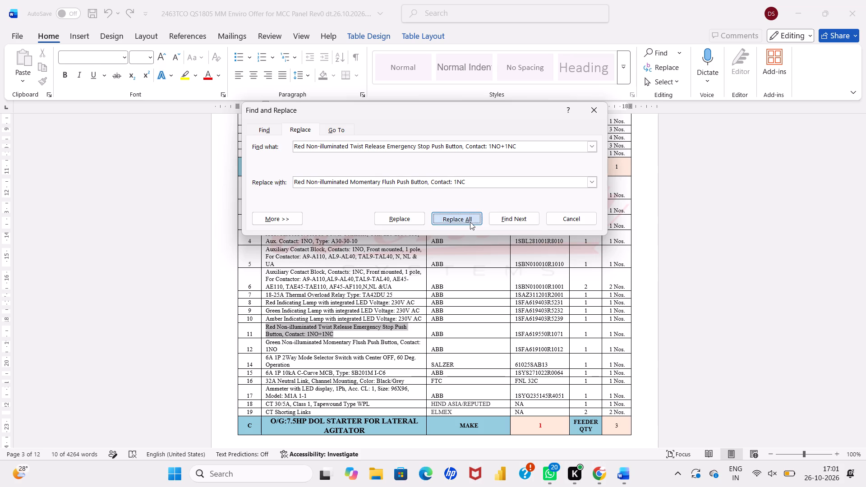
click(493, 195)
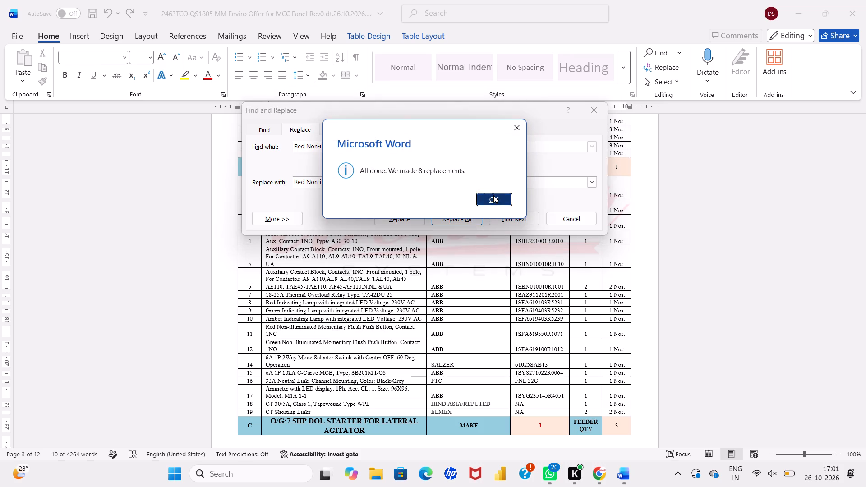
click(503, 325)
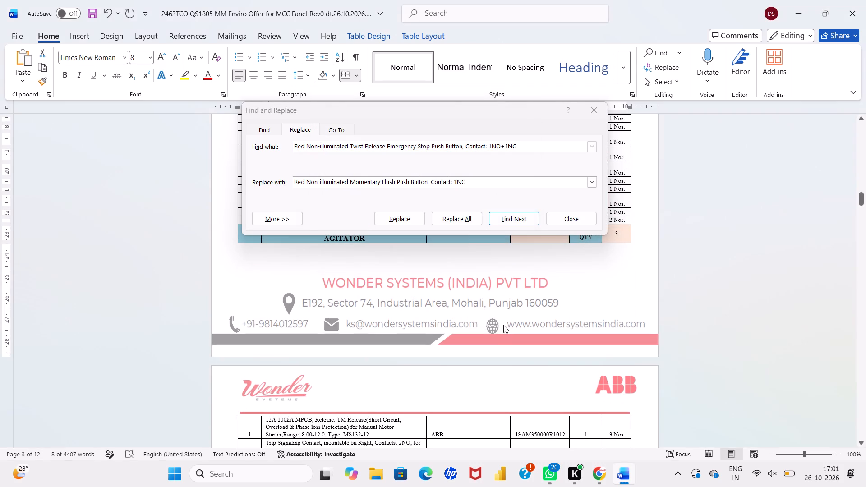
click(559, 218)
Copy catalog number 1SFA619100R1041 from Costing cell D33 and set it as the replacement text for a find-and-replace in the Word offer.
scroll(559, 218, up, 1)
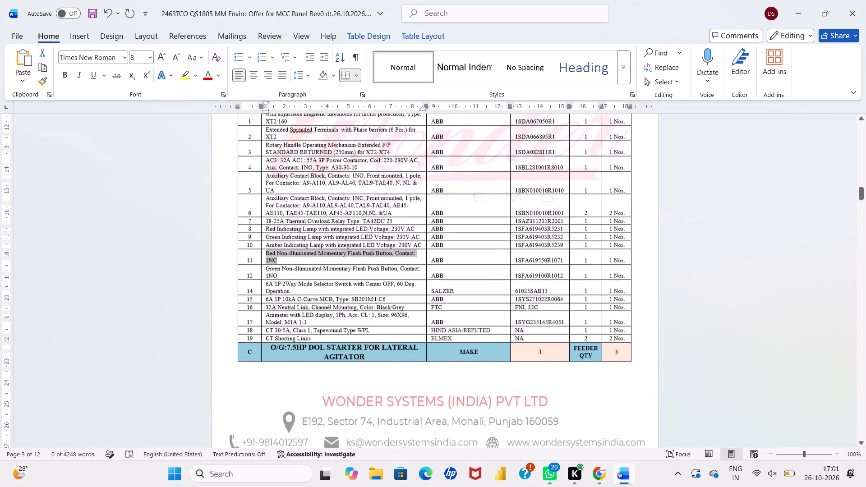
scroll(463, 296, down, 4)
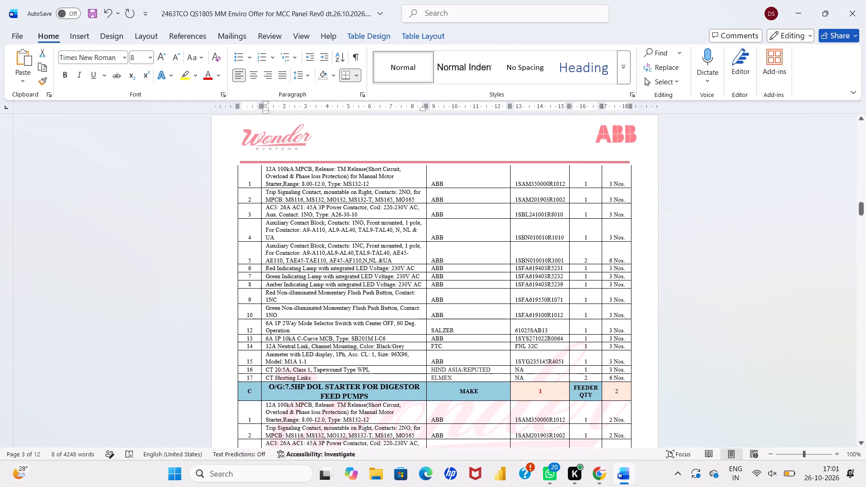
click(602, 429)
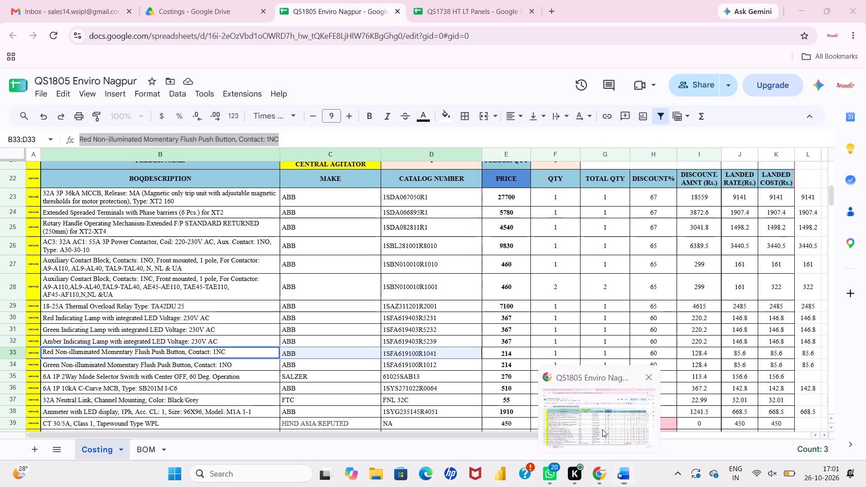
click(444, 355)
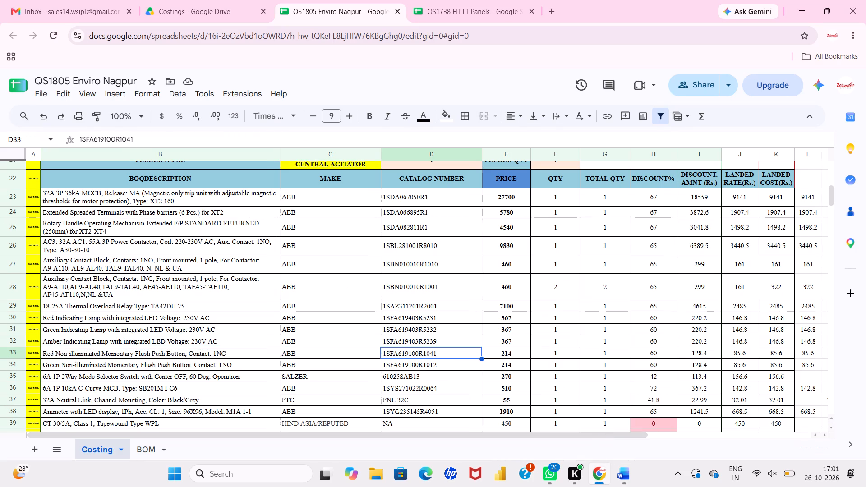
drag(135, 135, 69, 138)
key(ctrl+c)
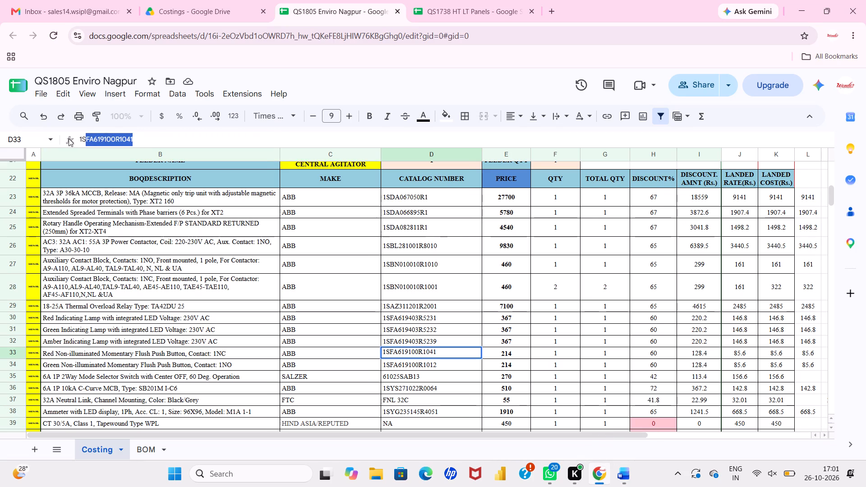
click(616, 471)
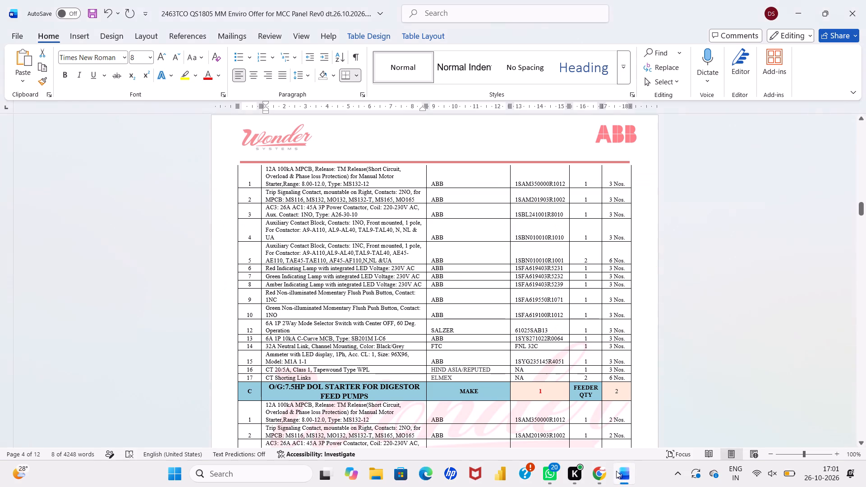
scroll(424, 290, up, 1)
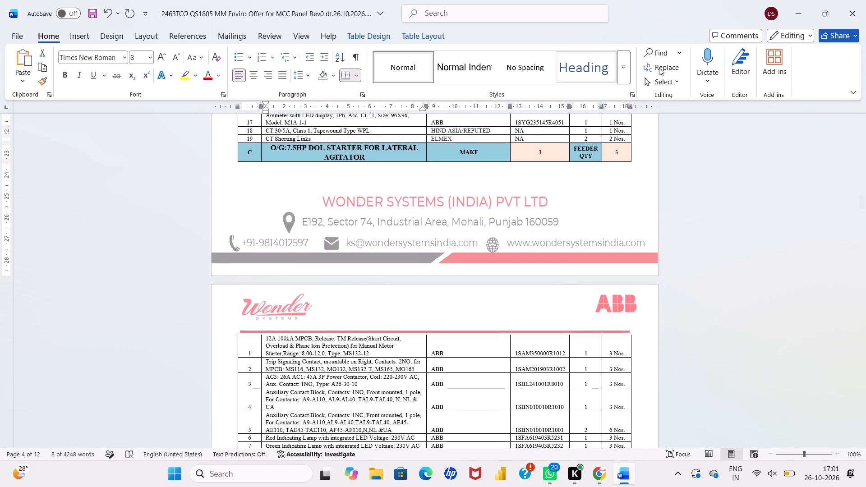
click(664, 69)
click(357, 181)
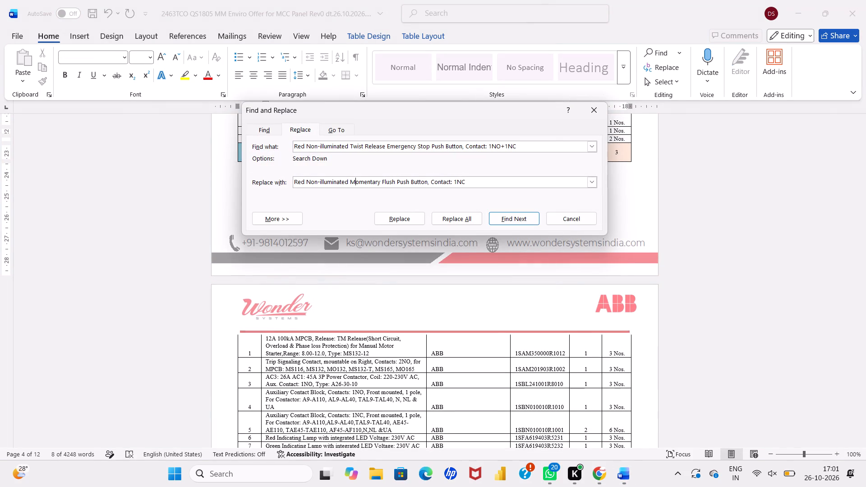
key(ctrl+a)
key(ctrl+v)
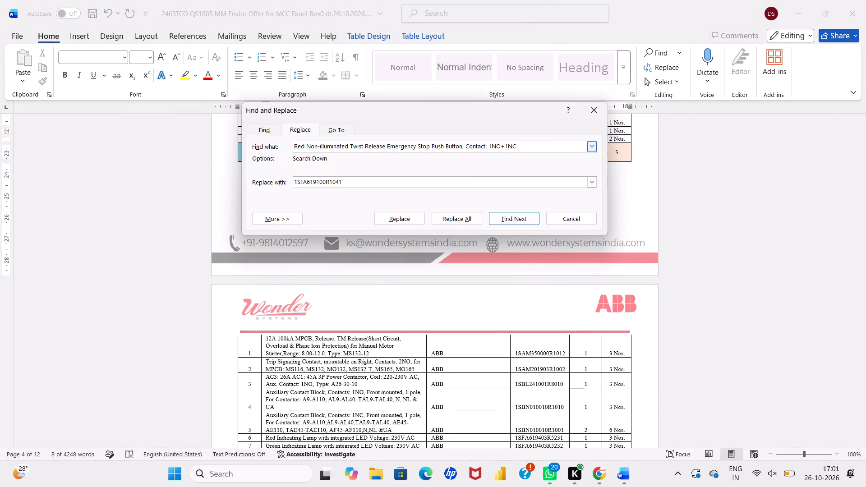
Replace all occurrences of catalog number 1SFA619550R1071, copied from feeder B's red push button row, with 1SFA619100R1041 throughout the offer.
drag(525, 148, 291, 143)
key(Delete)
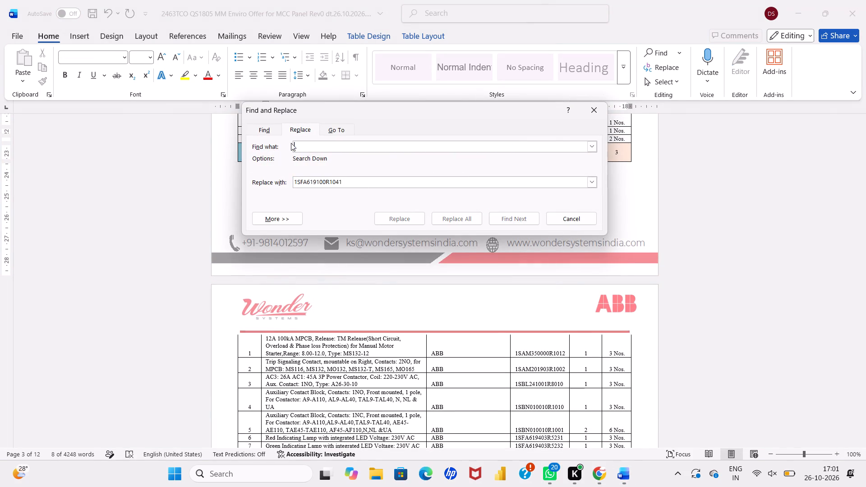
scroll(446, 349, up, 4)
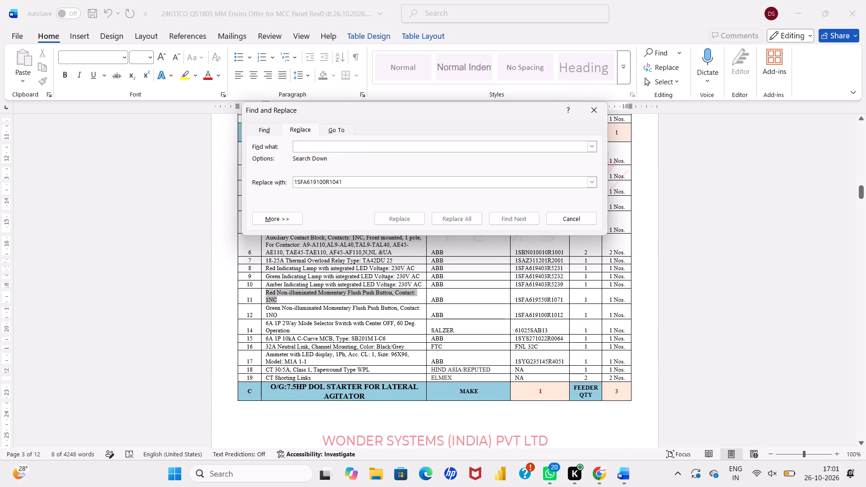
drag(563, 299, 514, 300)
click(514, 300)
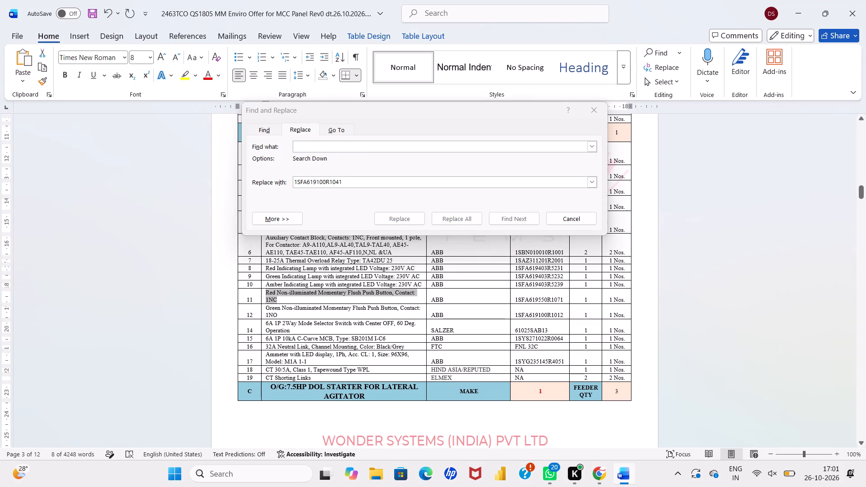
key(ctrl+c)
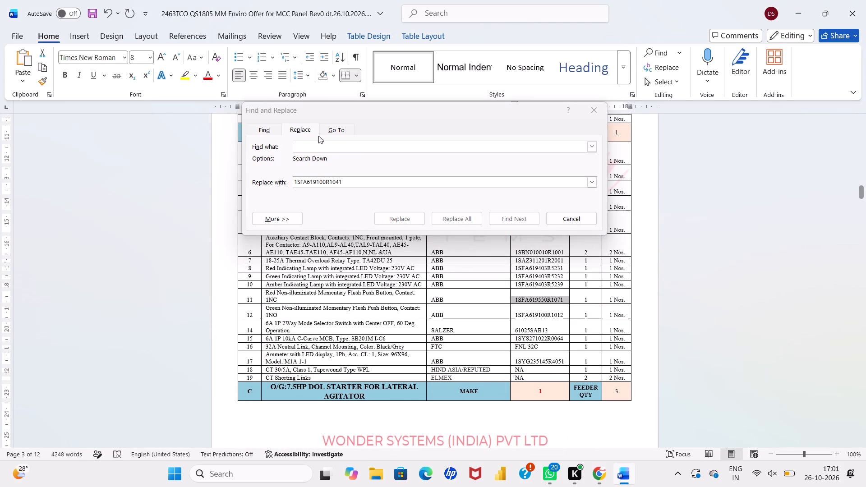
click(319, 142)
key(ctrl+v)
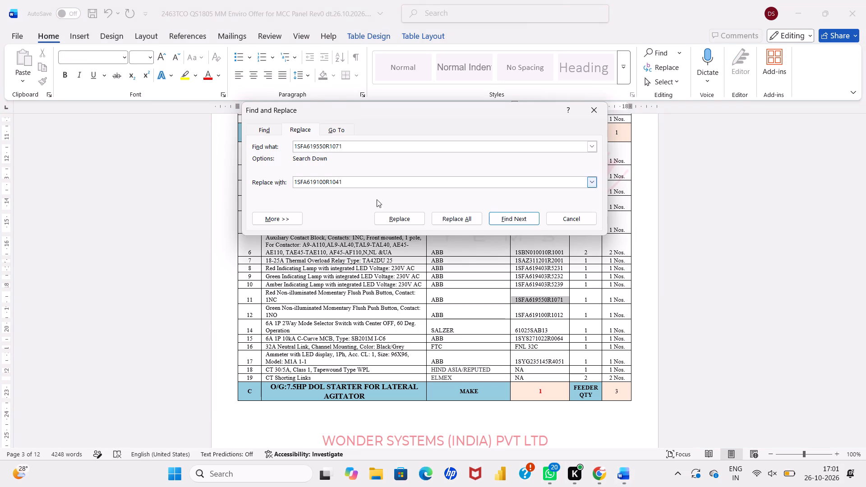
click(475, 220)
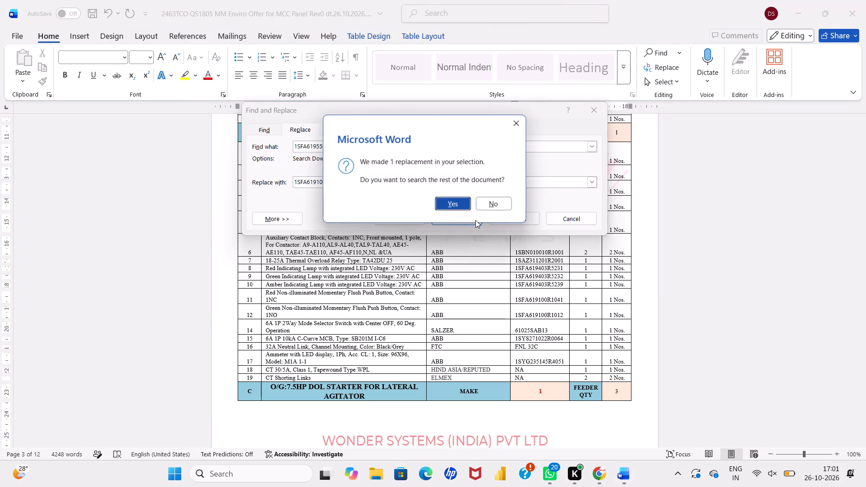
click(456, 207)
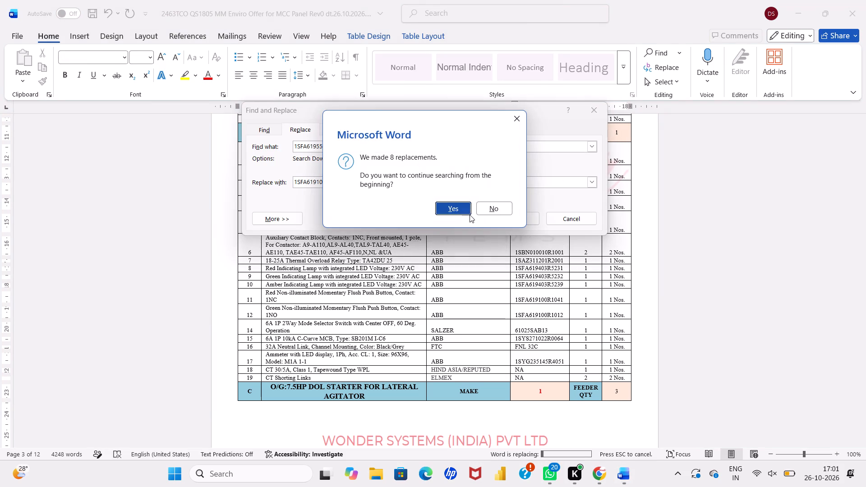
click(465, 211)
click(490, 201)
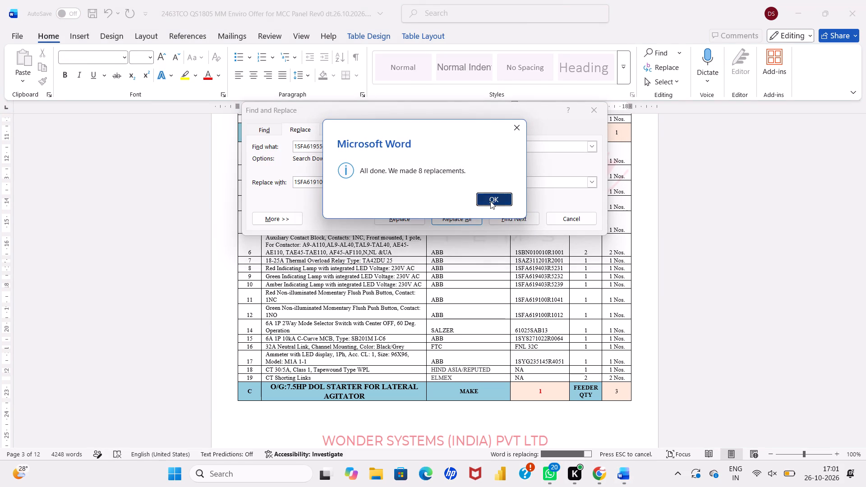
click(563, 217)
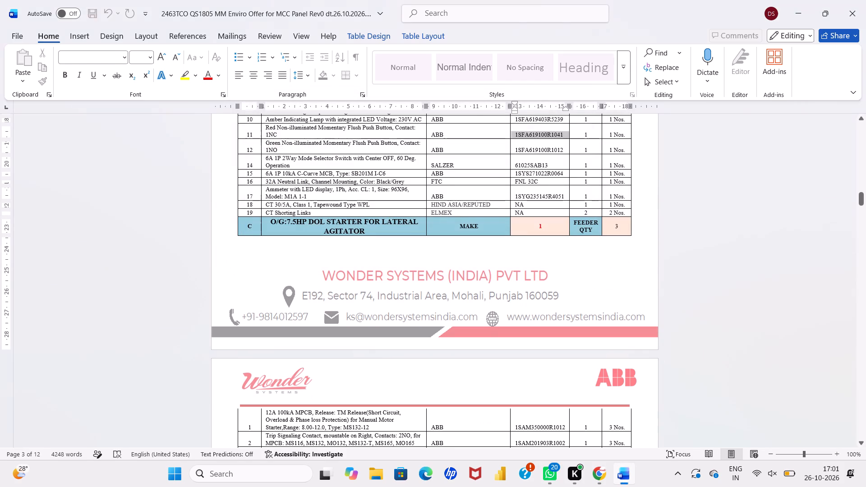
scroll(508, 267, down, 3)
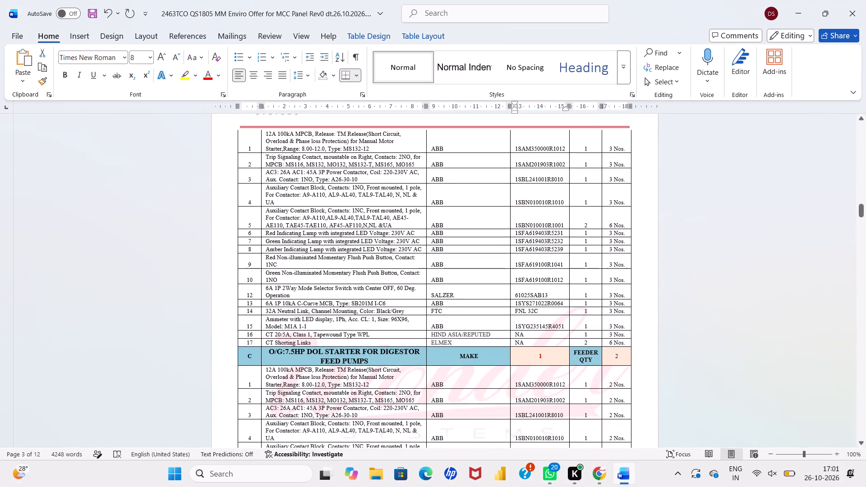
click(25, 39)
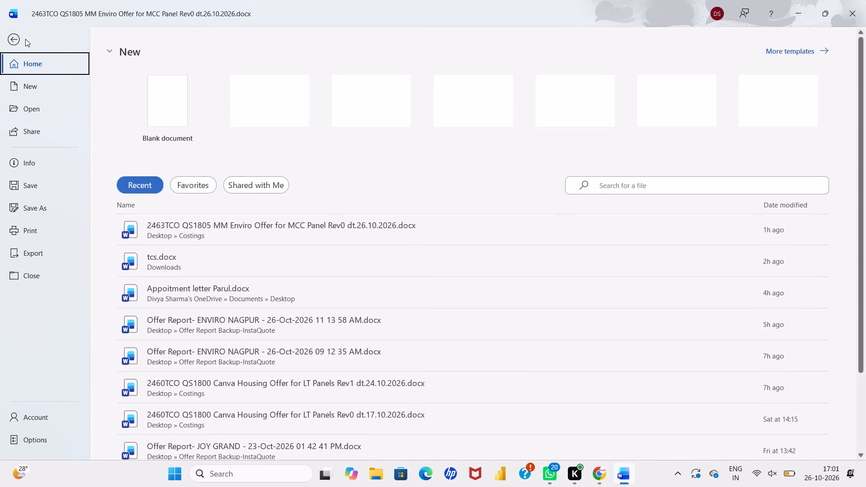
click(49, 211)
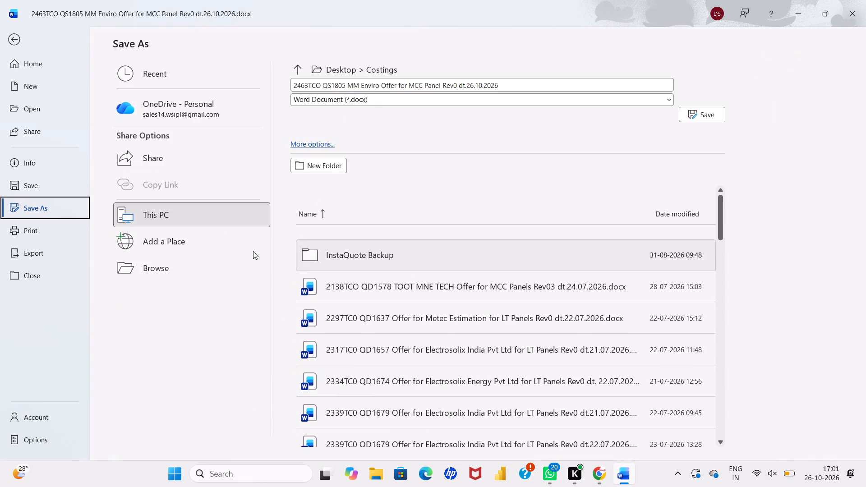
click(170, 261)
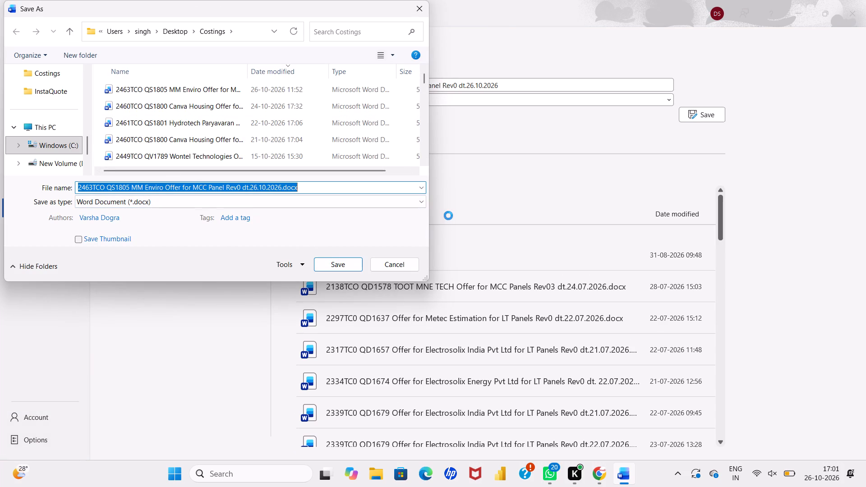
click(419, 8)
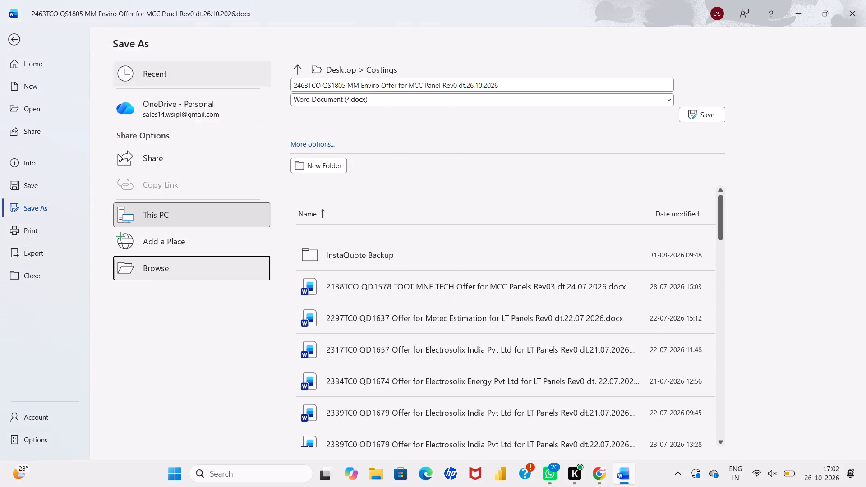
Export the offer as "2463TCO QS1805 MM Enviro Offer for MCC Panel Rev0 dt.26.10.2026.pdf" to the Costings folder with Standard optimization.
click(37, 250)
click(343, 162)
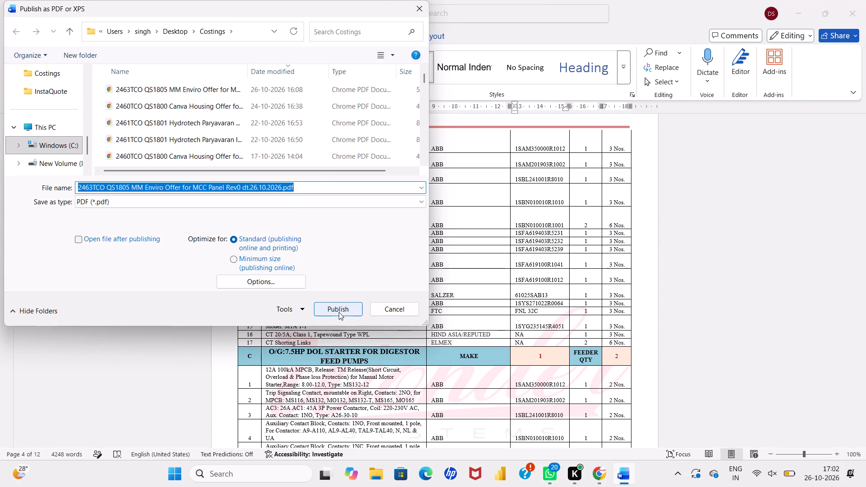
click(339, 312)
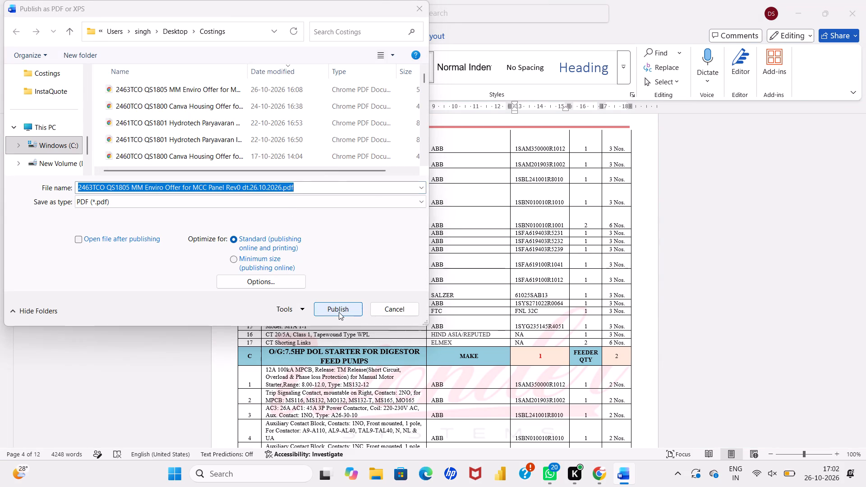
click(509, 234)
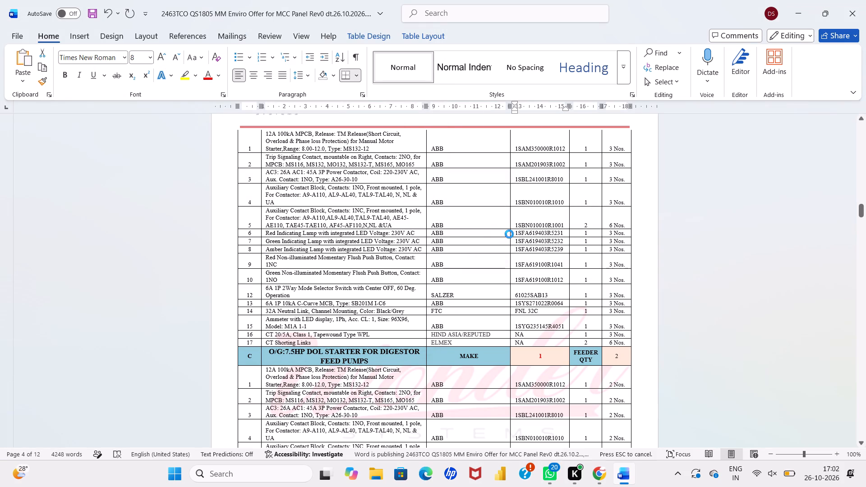
Close the Word offer, saving its changes in the Costings folder.
click(865, 0)
click(429, 320)
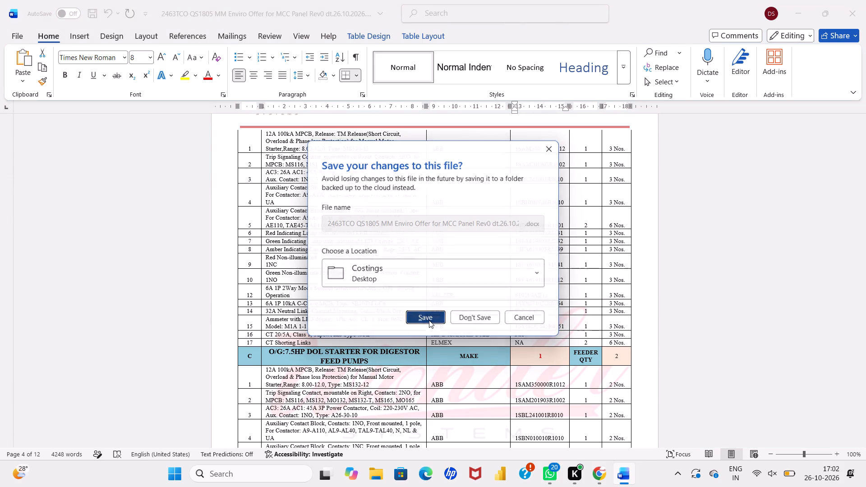
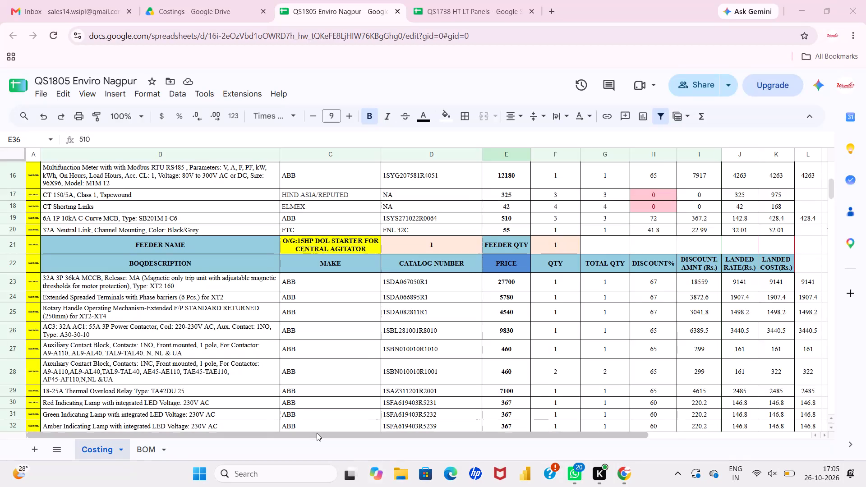
Reopen the 2463TCO QS1805 MM Enviro Word offer from the Costings folder and review its Scope of Supply and BOM pages.
double_click(46, 389)
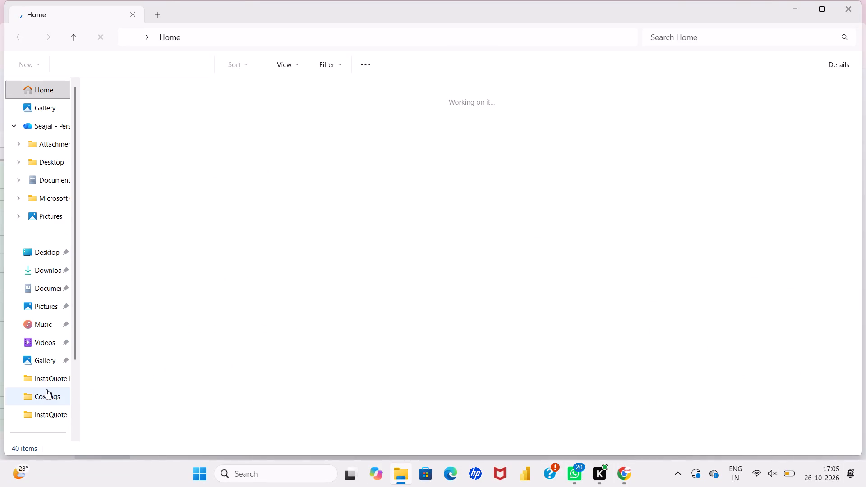
double_click(173, 107)
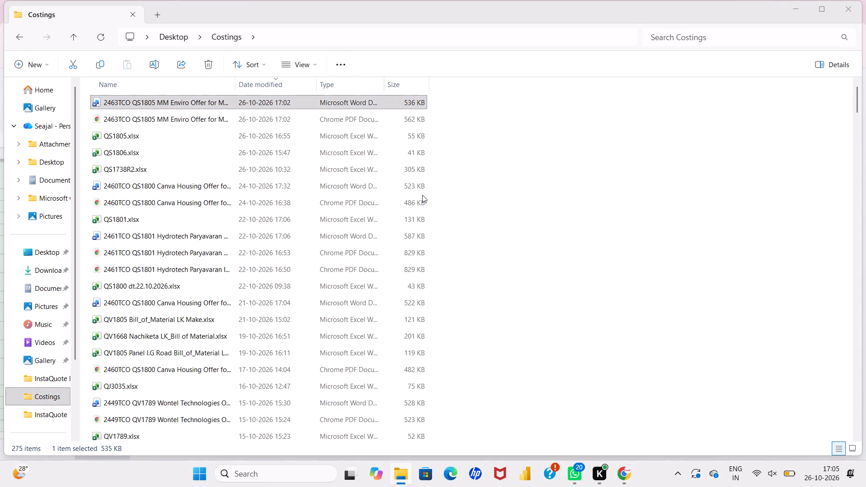
scroll(549, 342, down, 20)
scroll(549, 342, down, 4)
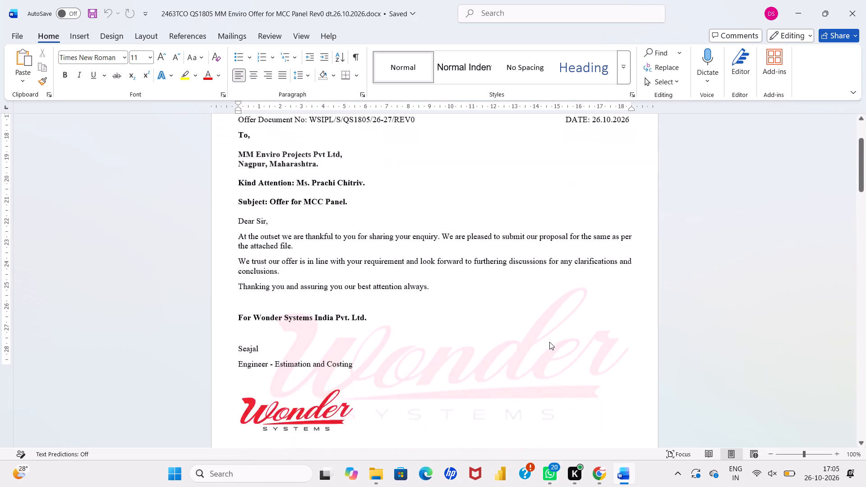
scroll(549, 342, down, 20)
scroll(549, 342, down, 10)
scroll(549, 342, down, 20)
scroll(549, 342, down, 9)
scroll(549, 342, up, 1)
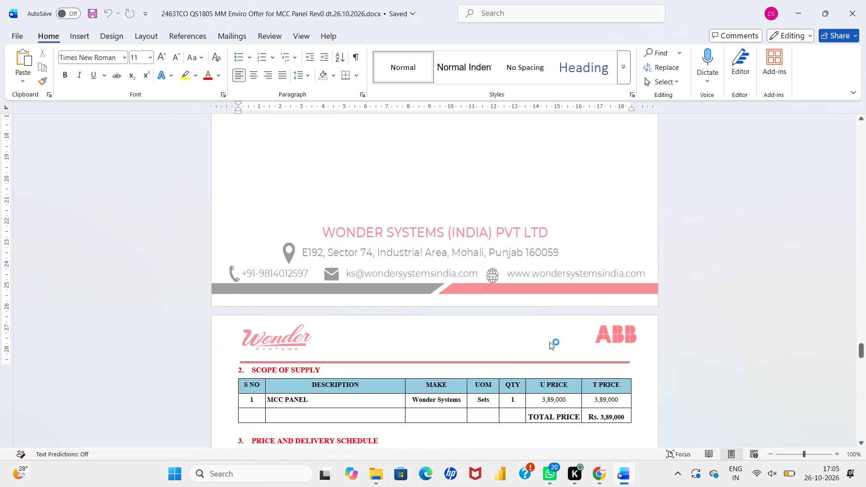
scroll(549, 342, up, 5)
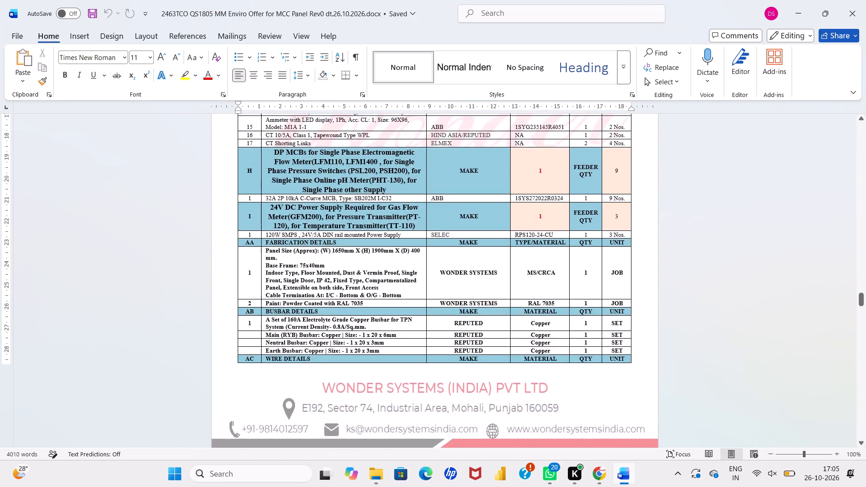
scroll(549, 342, up, 1)
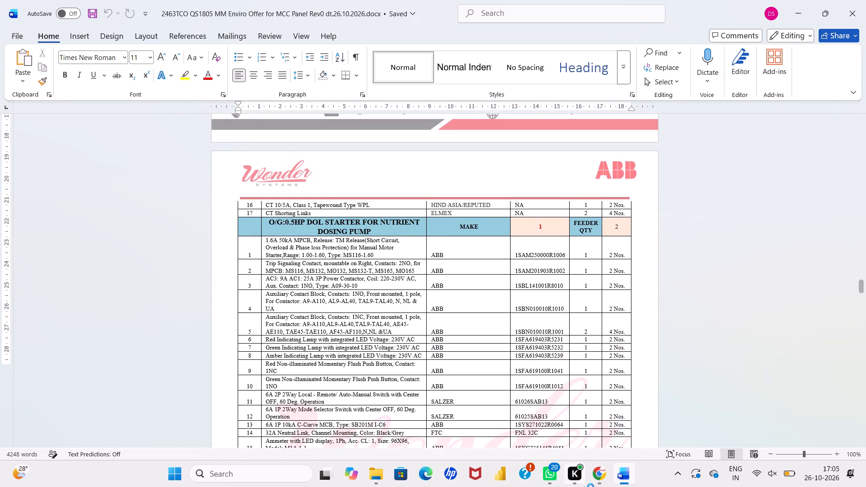
Check the MCC panel's rounded-off price in the summary of the QS1805 Enviro Nagpur Costing sheet.
click(593, 474)
scroll(548, 247, up, 10)
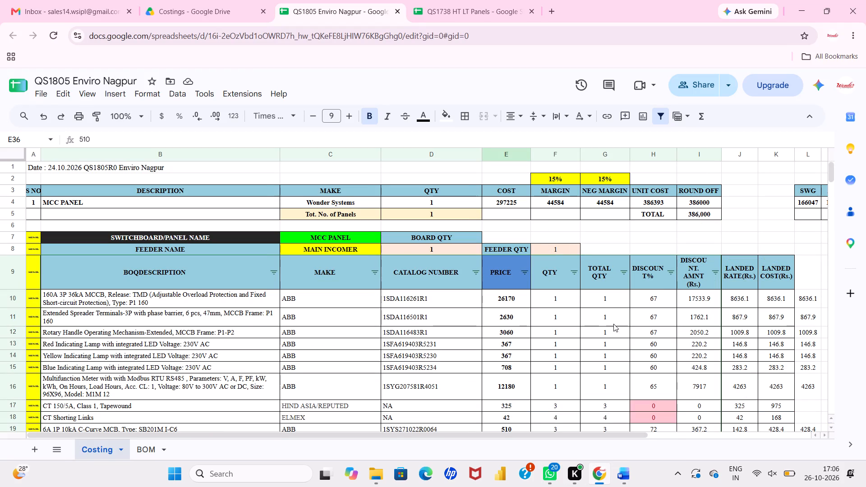
In the Word offer's Scope of Supply table, set the MCC PANEL unit price and total price to 3,86,000.
click(624, 477)
scroll(563, 267, down, 1)
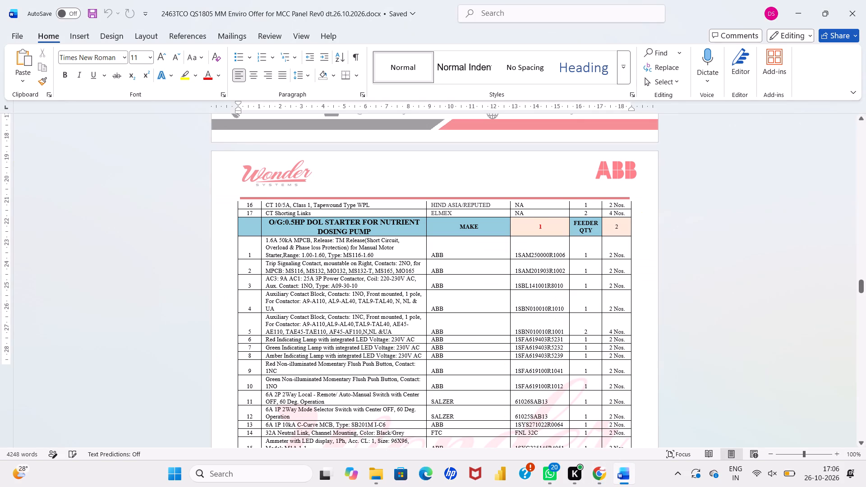
scroll(563, 267, down, 8)
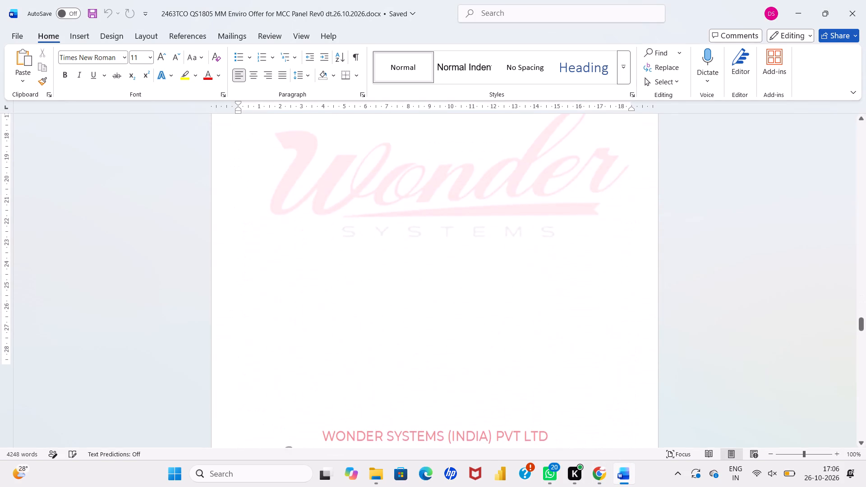
scroll(563, 267, down, 3)
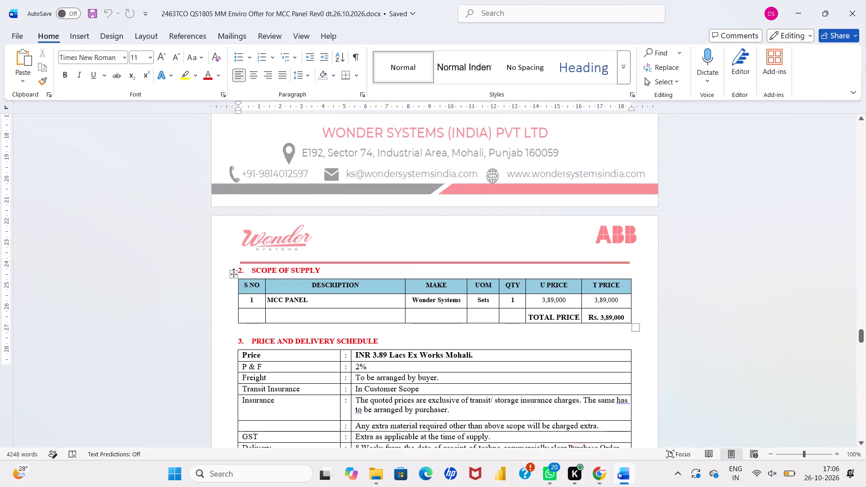
click(553, 299)
key(BackSpace)
key(6)
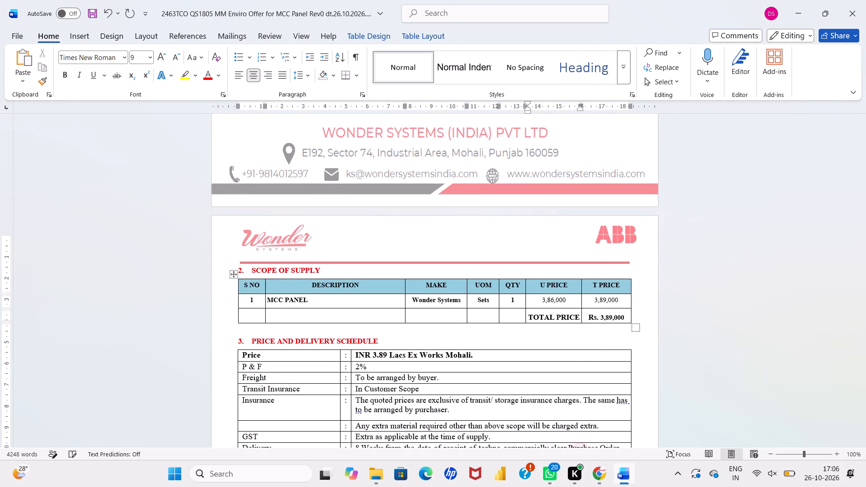
click(605, 299)
key(BackSpace)
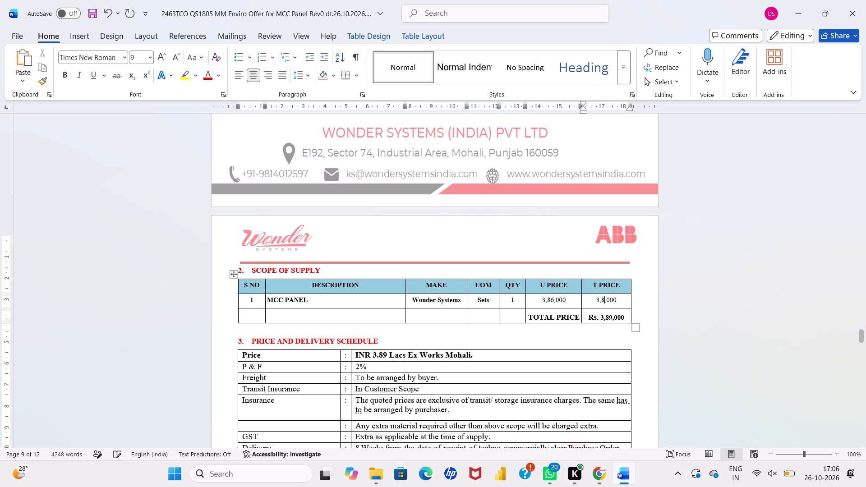
key(6)
Set the TOTAL PRICE amount in the Scope of Supply table to Rs. 3,86,000.
click(610, 316)
key(BackSpace)
key(Print)
key(Delete)
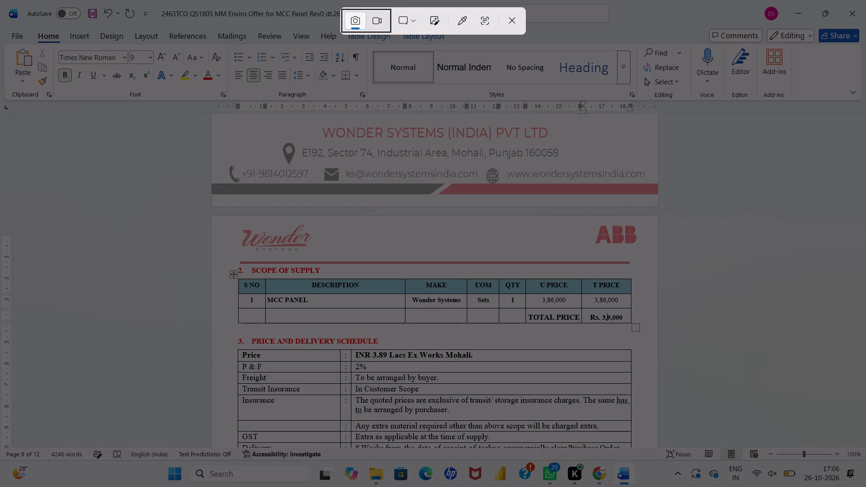
key(Escape)
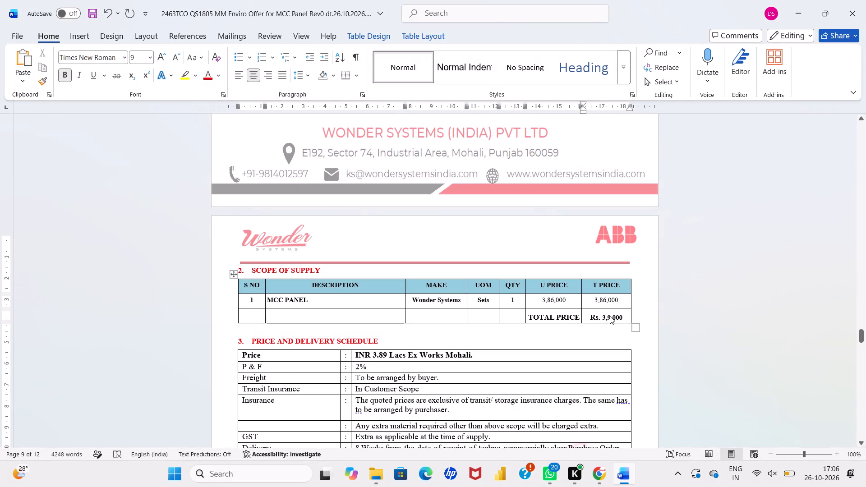
text(86)
key(Delete)
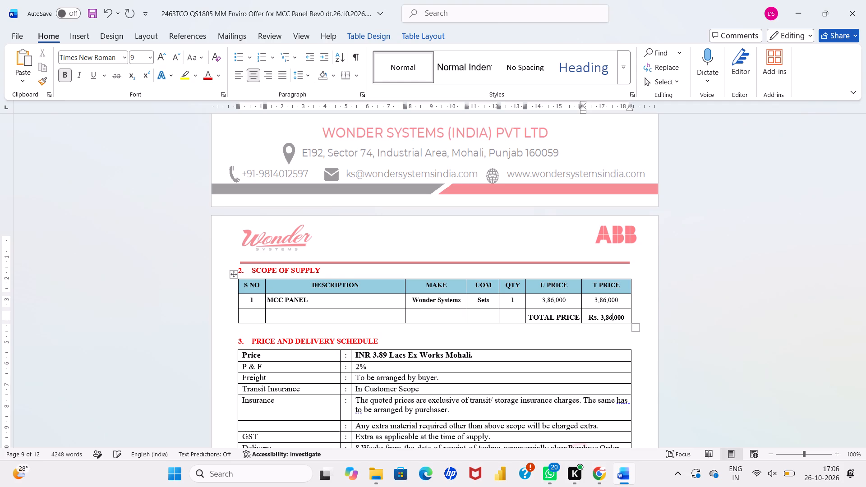
Set the Price entry in the Price and Delivery Schedule to INR 3.86 Lacs Ex Works Mohali.
click(388, 358)
key(BackSpace)
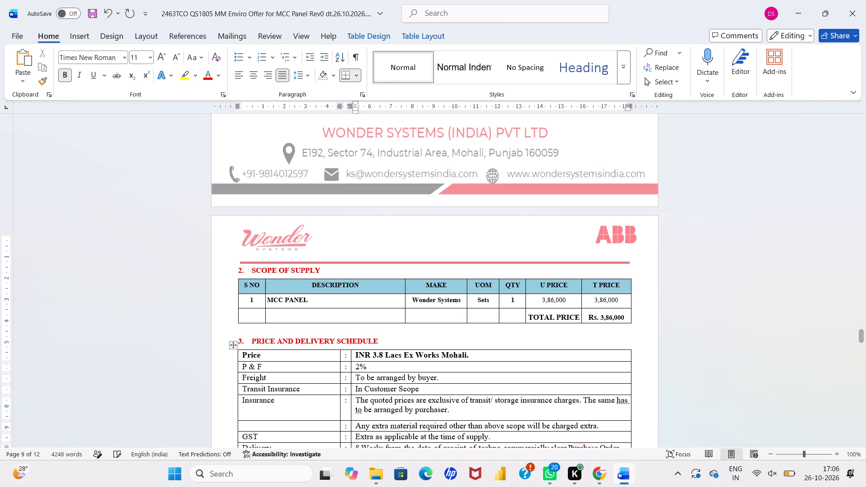
key(6)
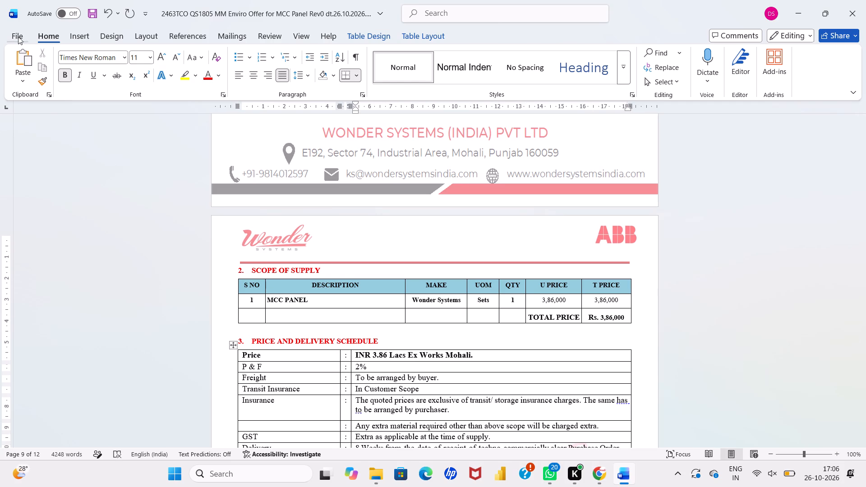
Export the offer as "2463TCO QS1805 MM Enviro Offer for MCC Panel Rev0 dt.26.10.2026.pdf" to the Documents folder with Standard optimization.
click(18, 37)
drag(39, 241, 39, 251)
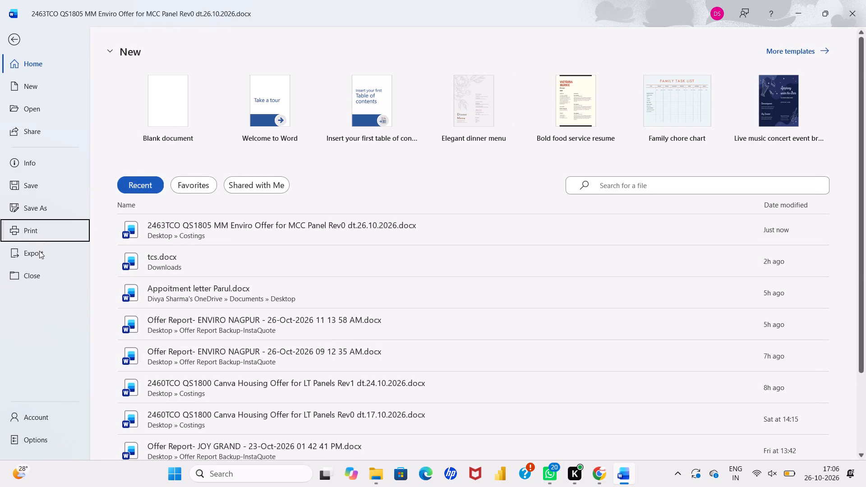
click(39, 251)
click(335, 143)
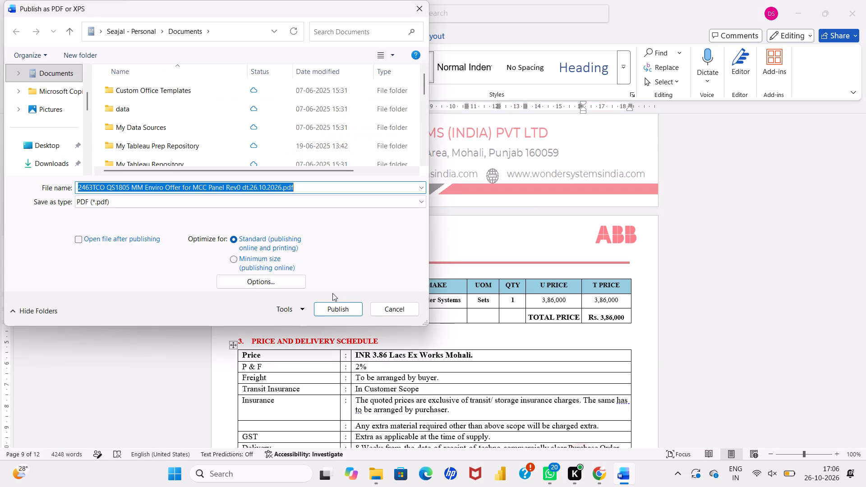
click(331, 307)
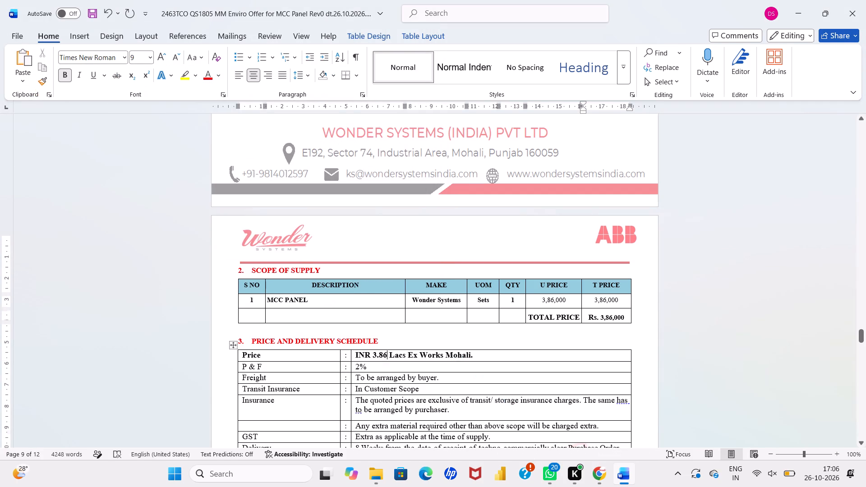
Close the Word offer, saving its changes in the Costings folder.
click(383, 476)
double_click(230, 106)
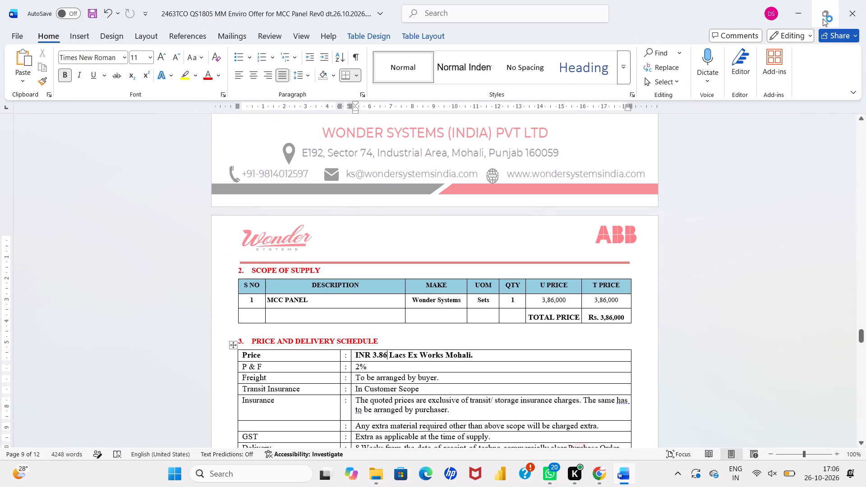
click(848, 11)
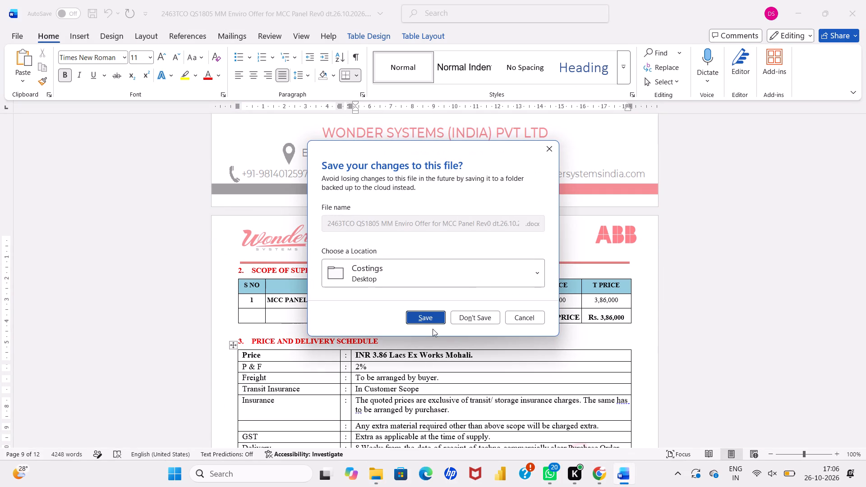
click(434, 321)
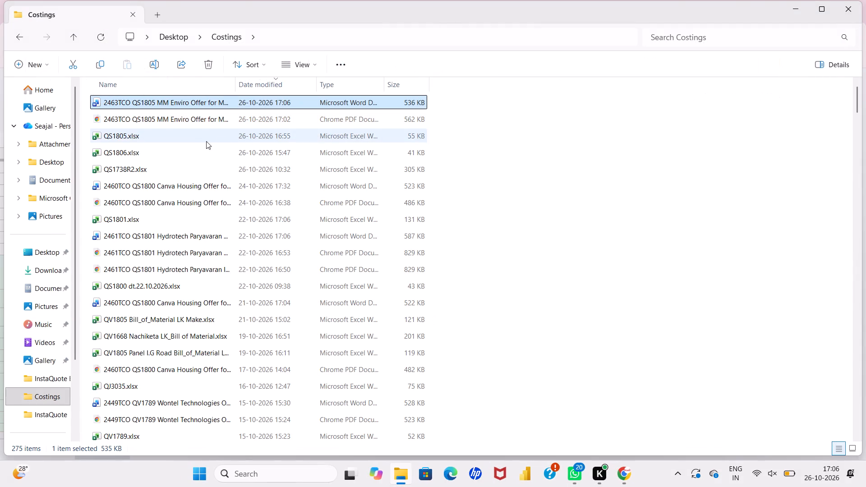
Open the offer PDF from the Costings folder and check its Scope of Supply and Price and Delivery Schedule prices.
double_click(190, 119)
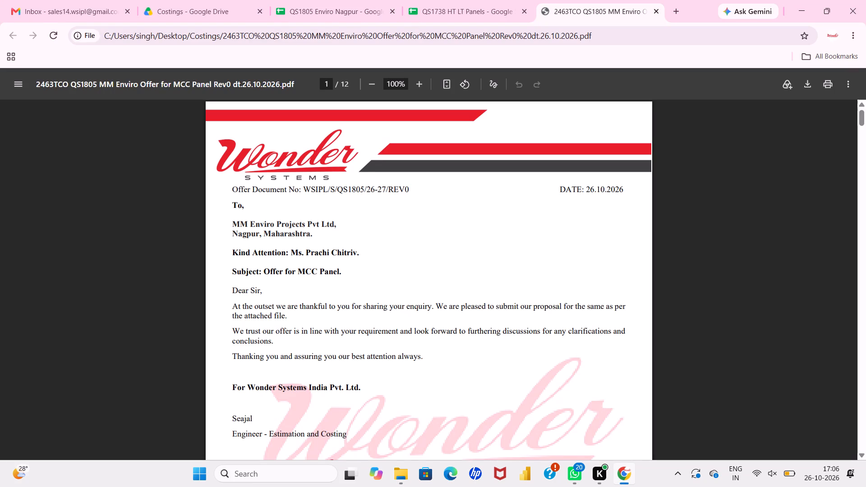
scroll(302, 275, down, 13)
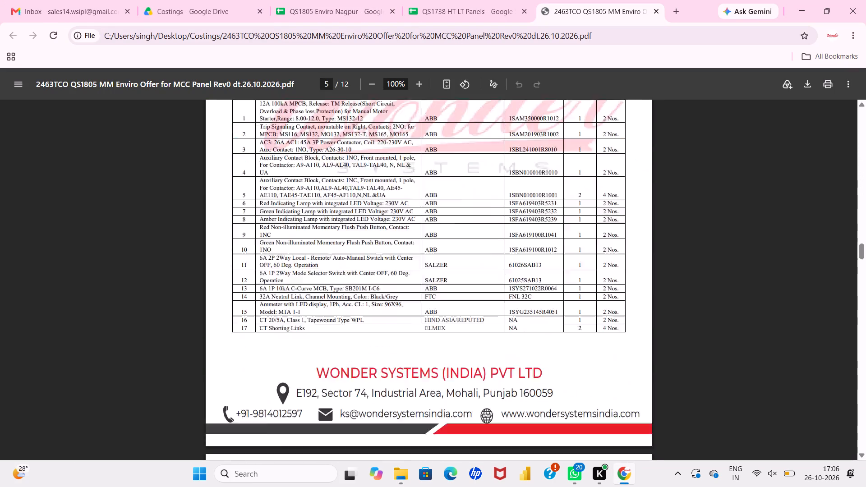
scroll(302, 275, down, 5)
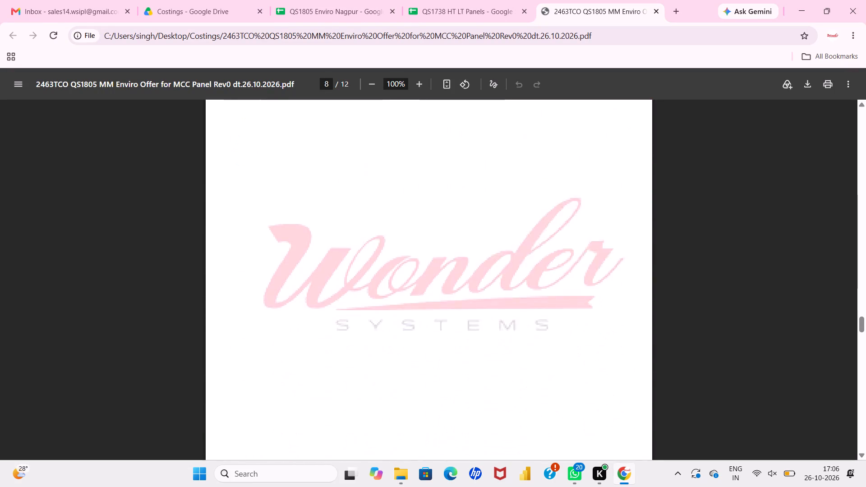
scroll(302, 275, down, 3)
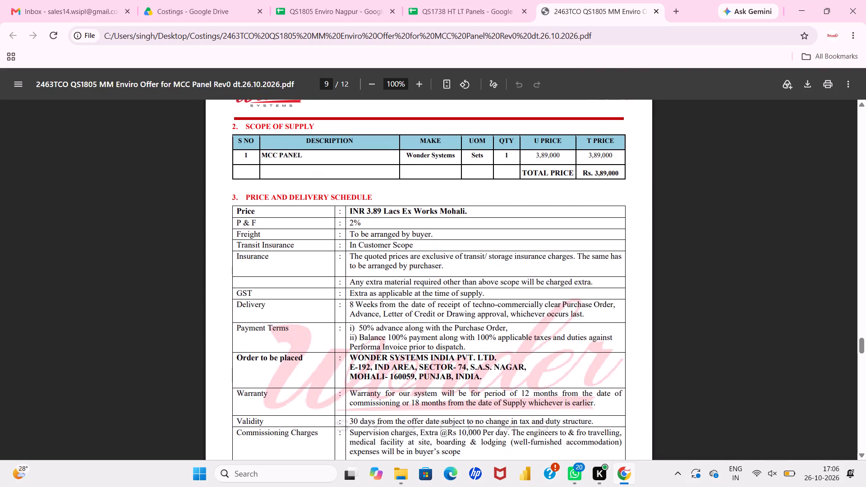
Reopen the MM Enviro Word offer from the Costings folder and check its Scope of Supply and schedule prices.
click(402, 473)
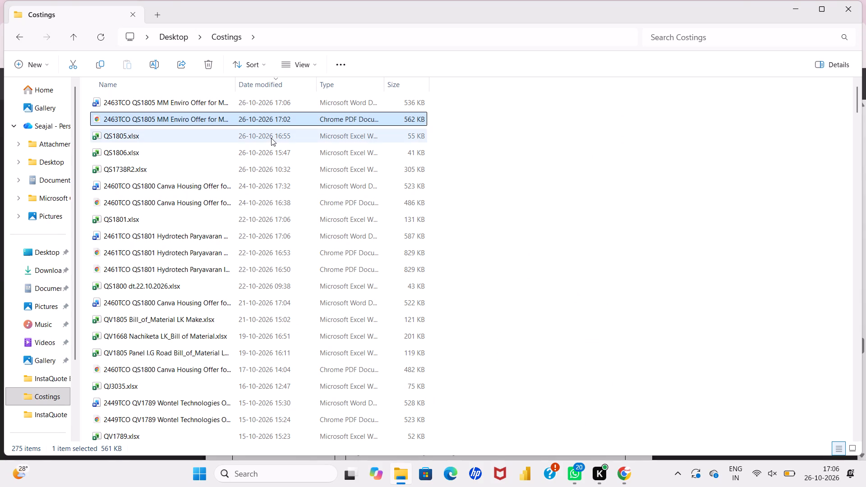
double_click(253, 96)
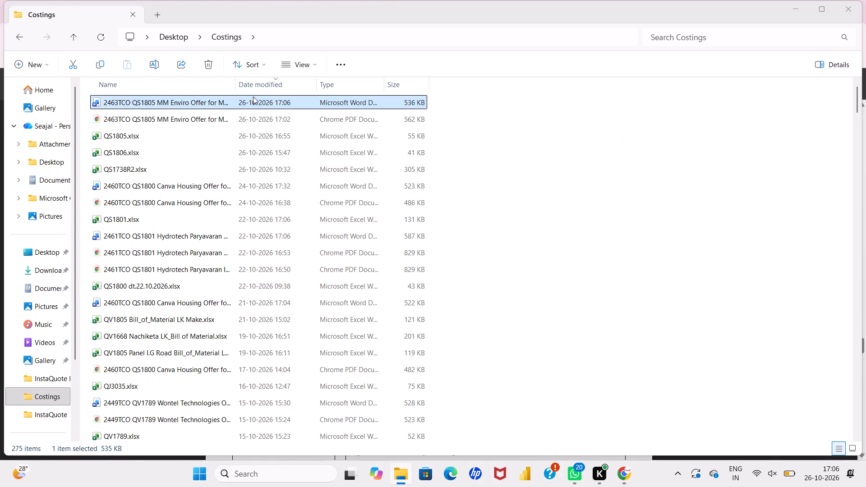
scroll(339, 254, down, 5)
scroll(339, 254, down, 20)
scroll(339, 254, down, 9)
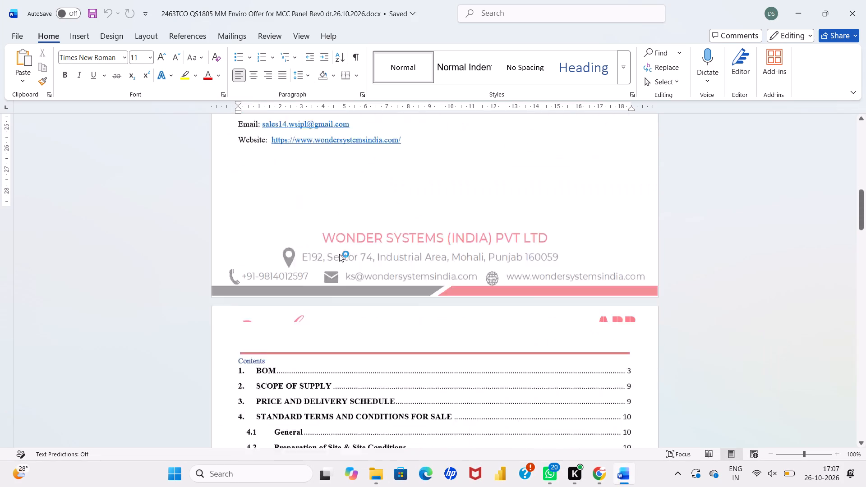
scroll(339, 254, down, 20)
scroll(339, 254, down, 20)
scroll(339, 254, down, 20)
scroll(339, 254, down, 5)
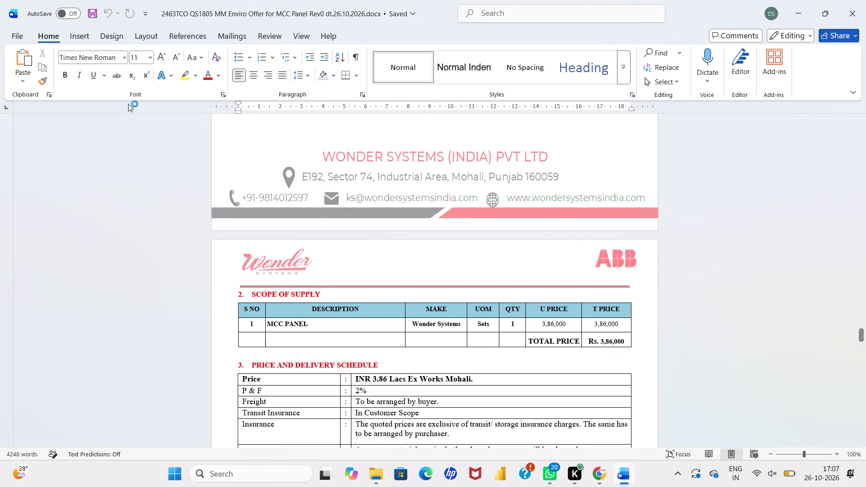
Export the offer as a PDF with Standard optimization to the Documents folder, replacing the existing file of the same name.
click(27, 40)
click(46, 257)
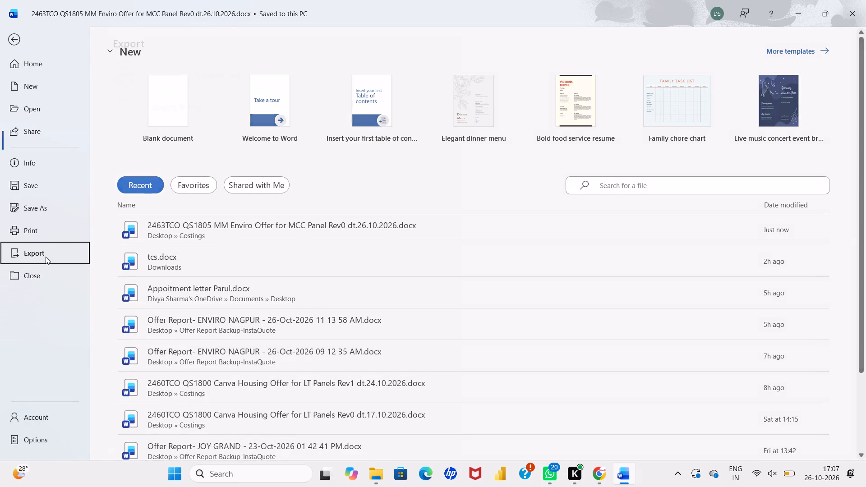
click(326, 155)
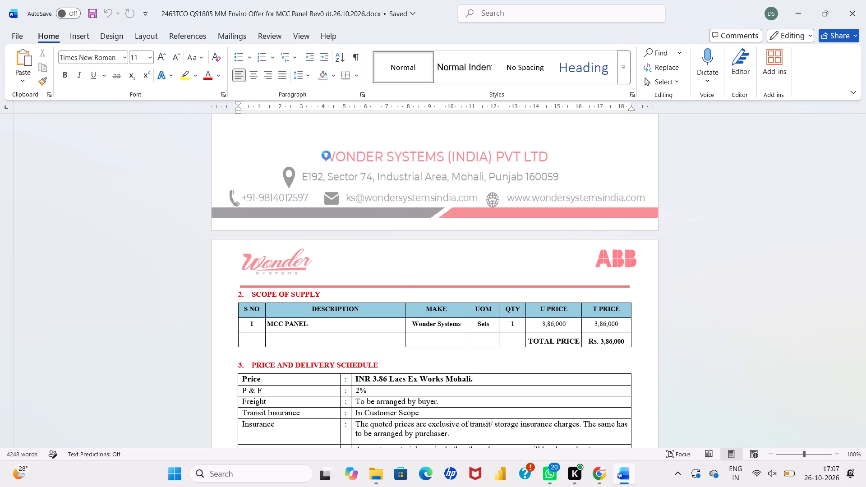
click(332, 311)
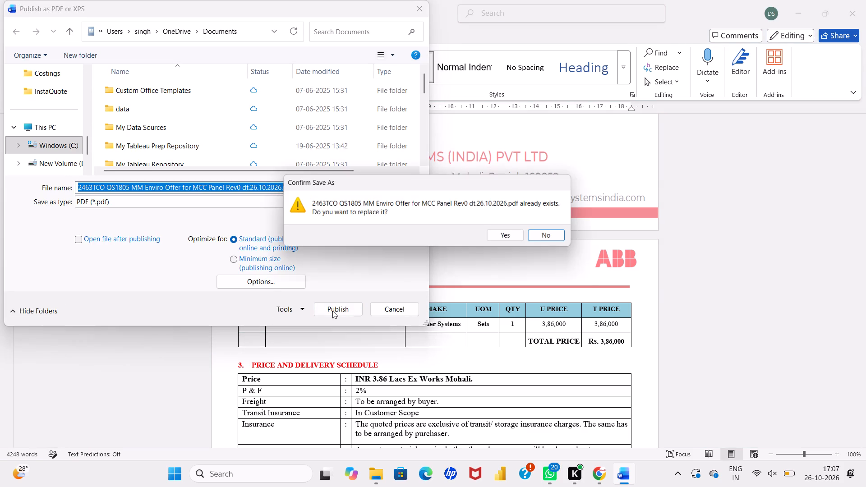
click(508, 235)
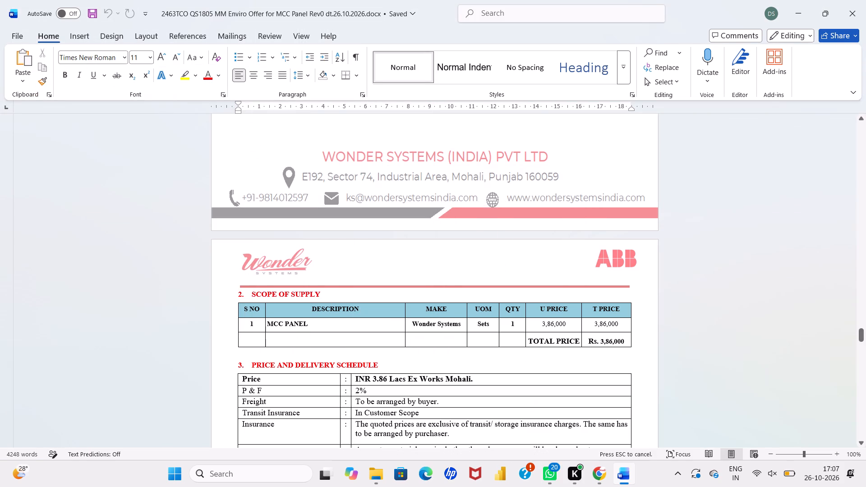
Look through the Costings folder for the newly exported MM Enviro offer PDF.
click(374, 475)
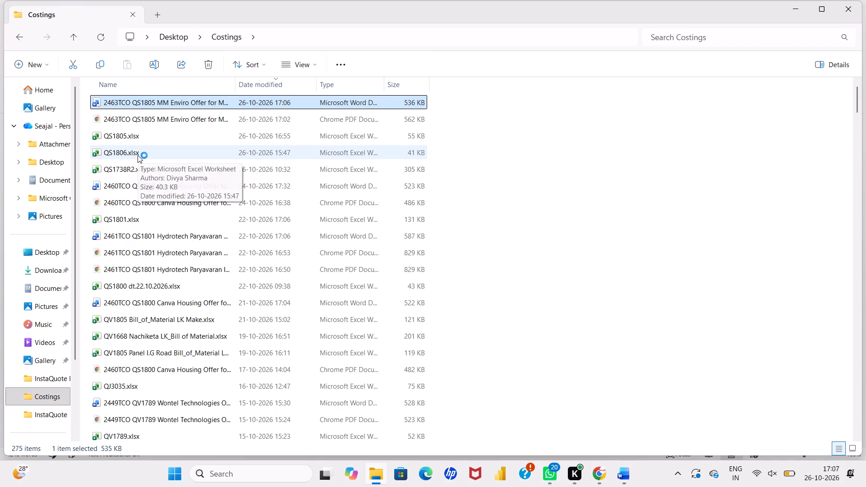
double_click(45, 396)
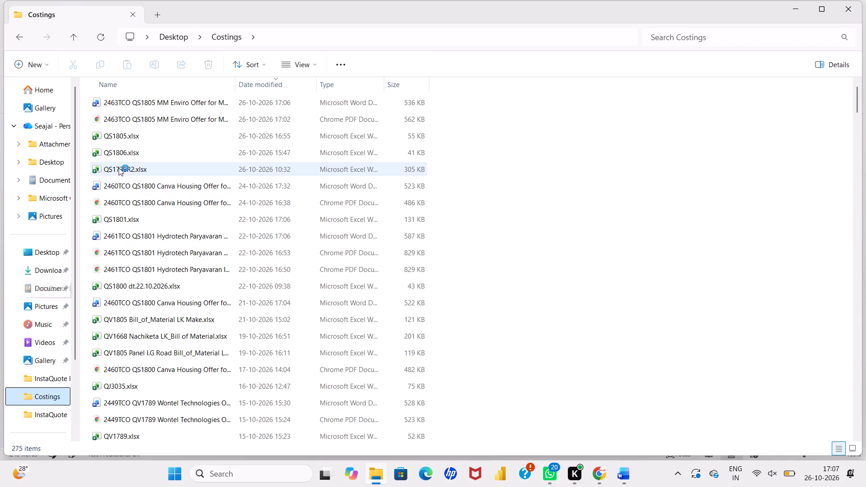
scroll(122, 113, up, 3)
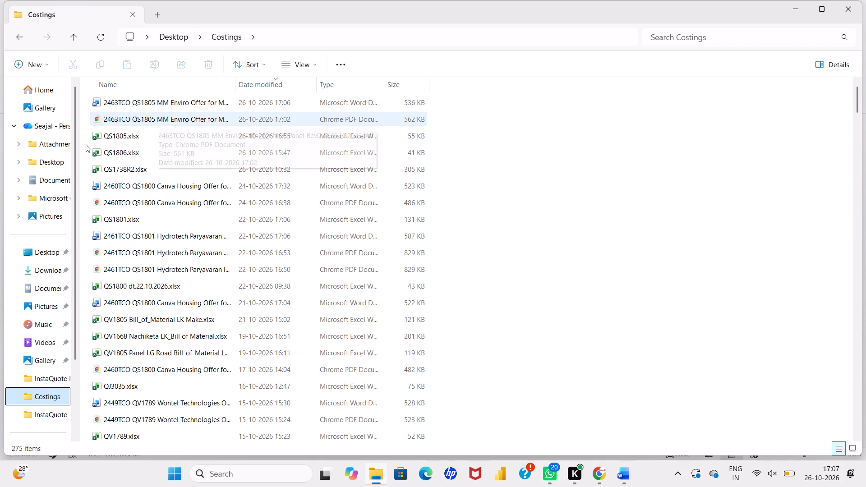
double_click(49, 371)
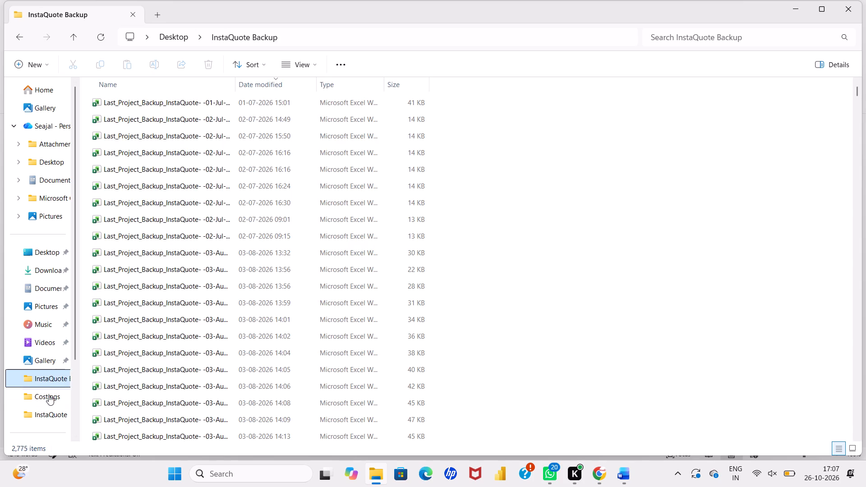
double_click(49, 395)
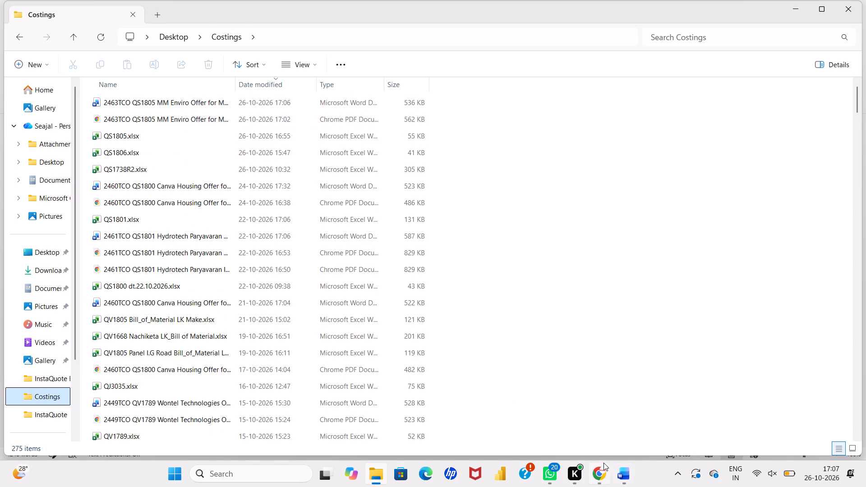
Export the Word offer as a PDF to the Costings folder with Standard optimization, replacing the existing "2463TCO QS1805 MM Enviro Offer for MCC Panel Rev0 dt.26.10.2026.pdf".
click(620, 470)
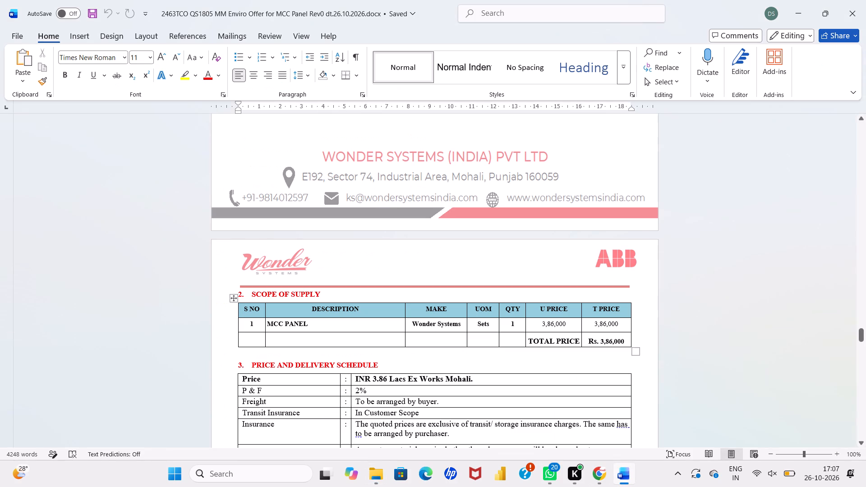
click(10, 33)
click(35, 257)
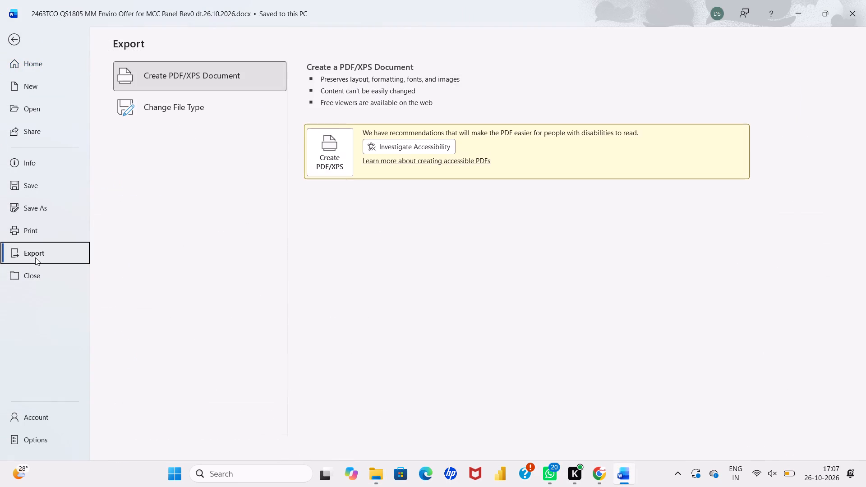
click(327, 165)
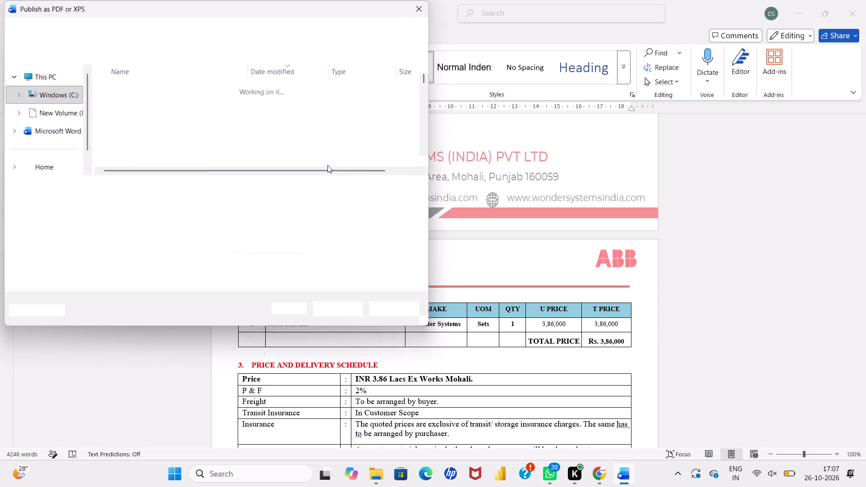
click(326, 309)
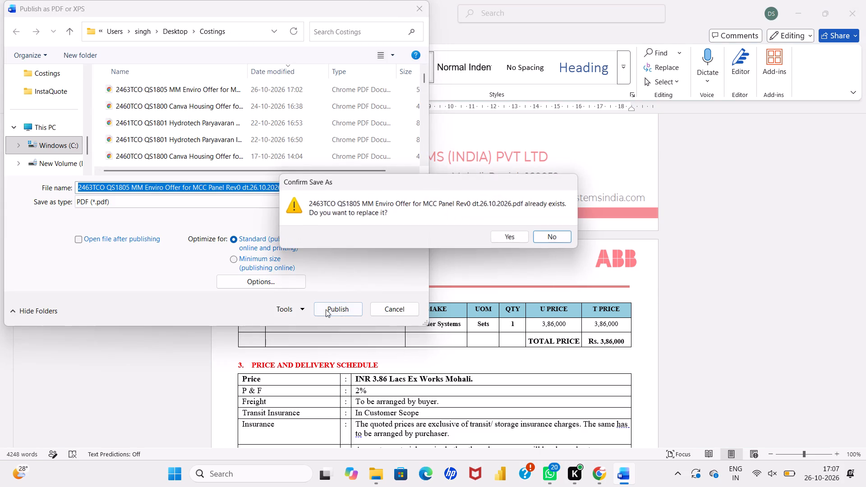
click(505, 234)
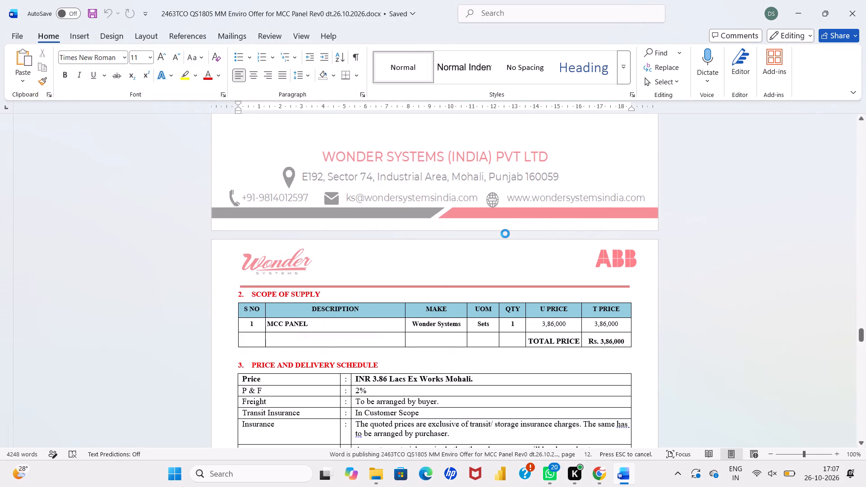
Open the re-exported offer PDF from the Costings folder and check its Scope of Supply and Price and Delivery Schedule prices.
click(374, 477)
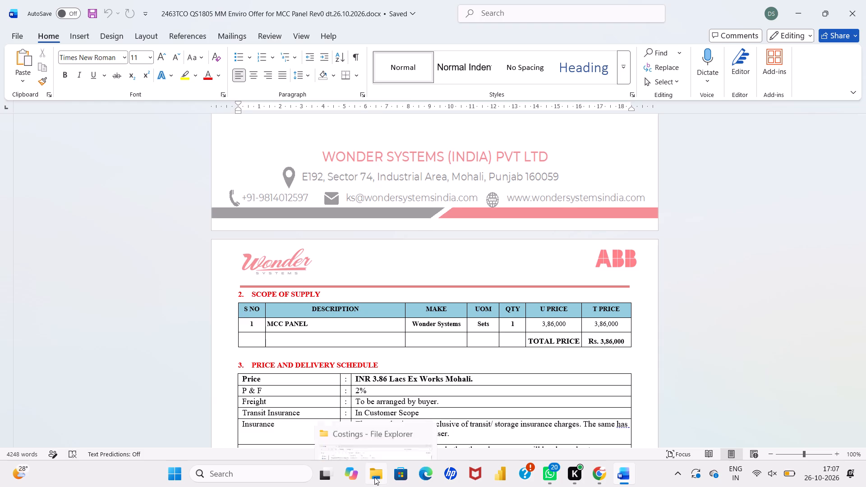
double_click(226, 100)
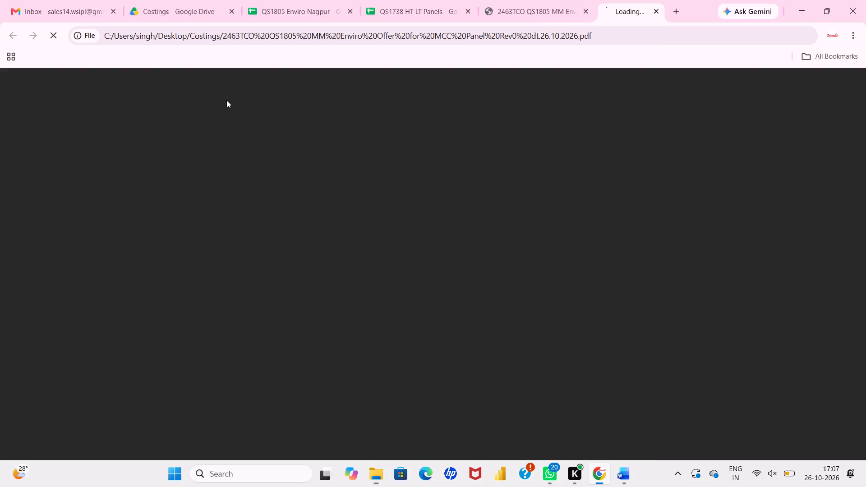
scroll(293, 270, down, 20)
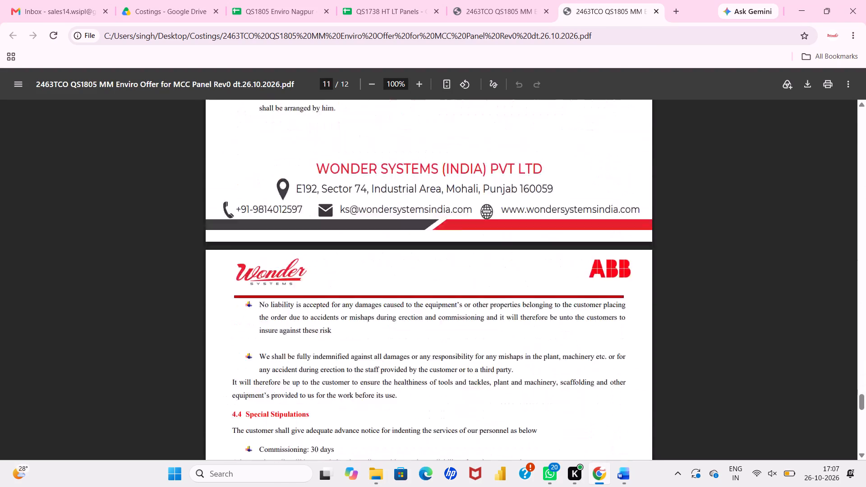
scroll(293, 270, up, 4)
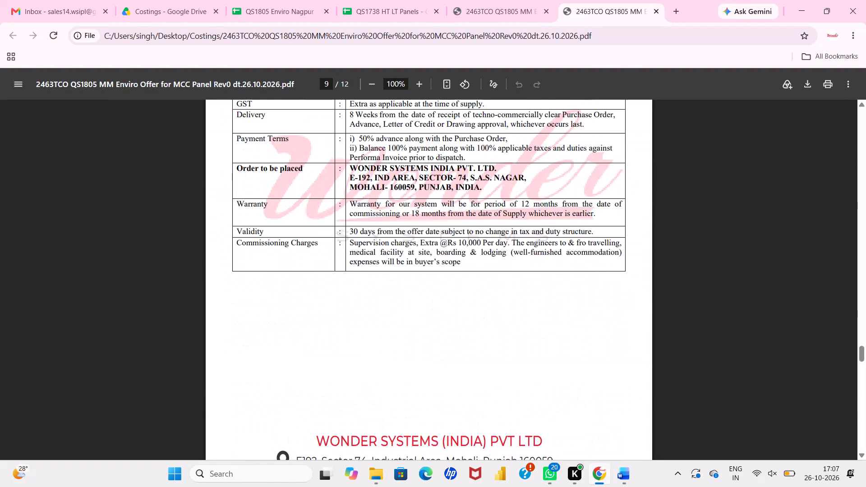
scroll(293, 270, up, 4)
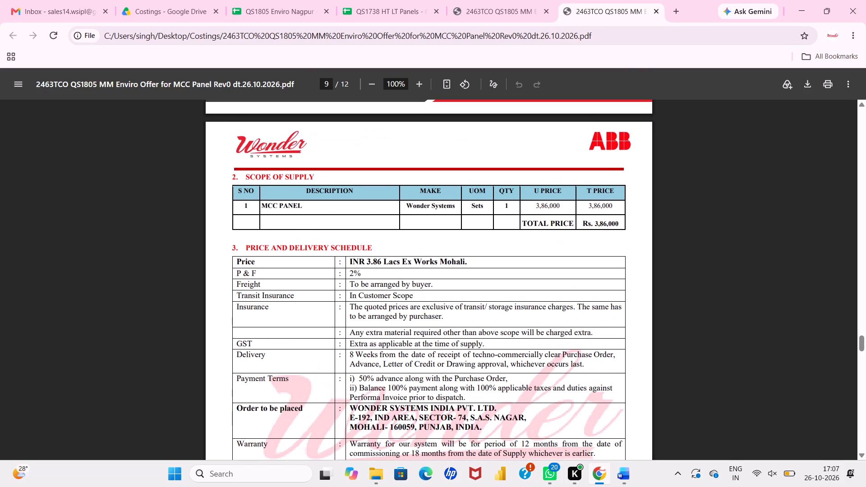
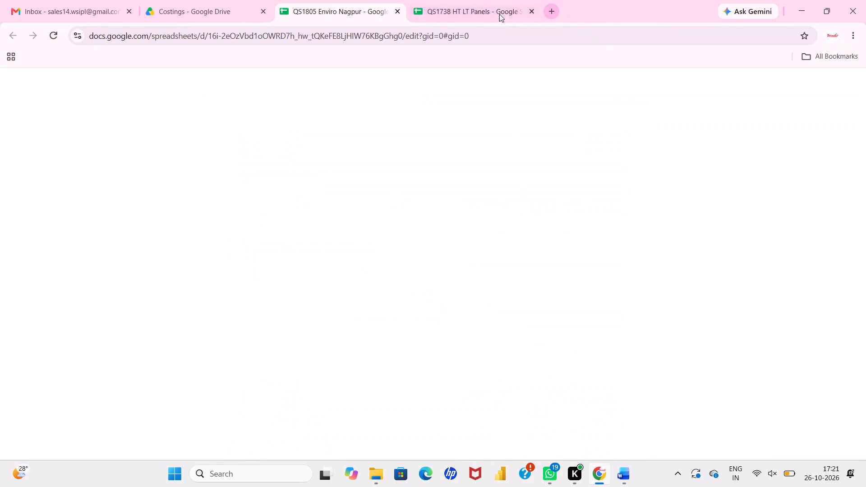
Close the QS1805 Enviro Nagpur costing spreadsheet and switch to the QS1738 HT LT Panels spreadsheet.
click(464, 18)
click(333, 21)
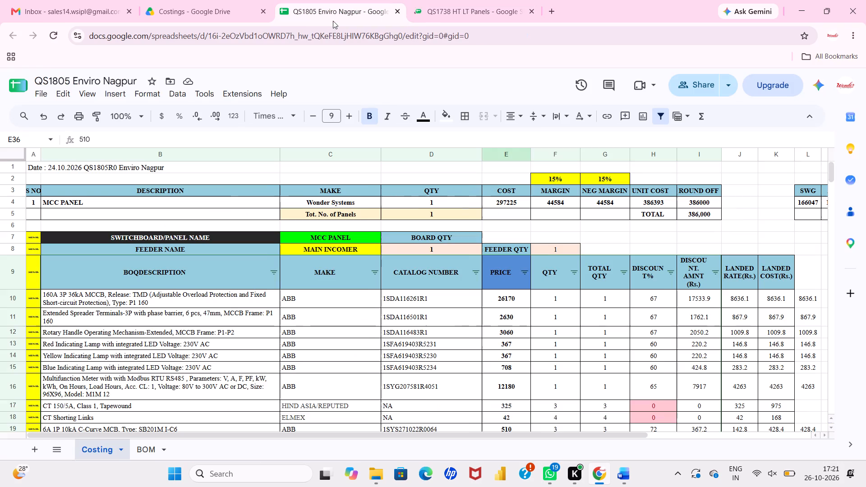
click(398, 9)
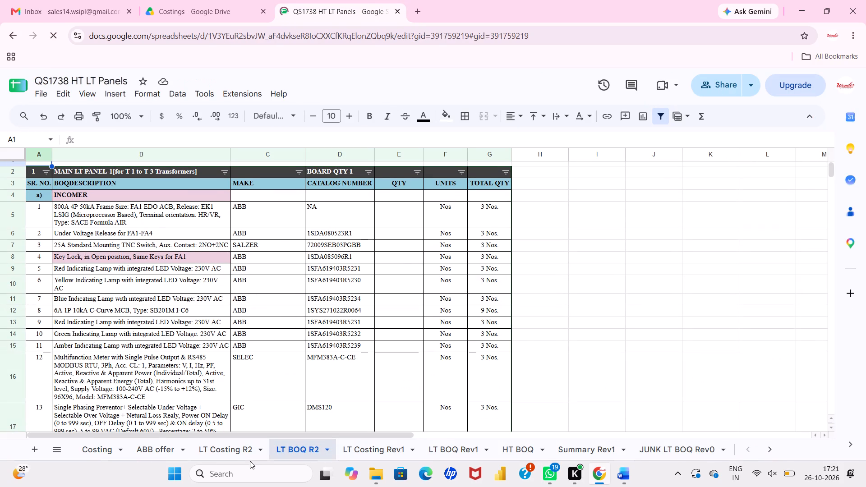
Look through the LT BOQ R2 sheet, examining how the QTY, UNITS and TOTAL QTY columns are filled for each panel.
scroll(252, 378, down, 2)
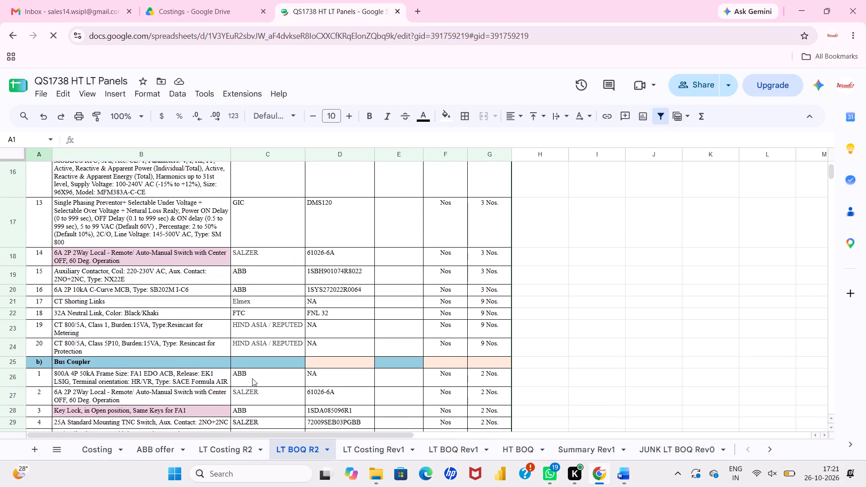
scroll(252, 378, down, 1)
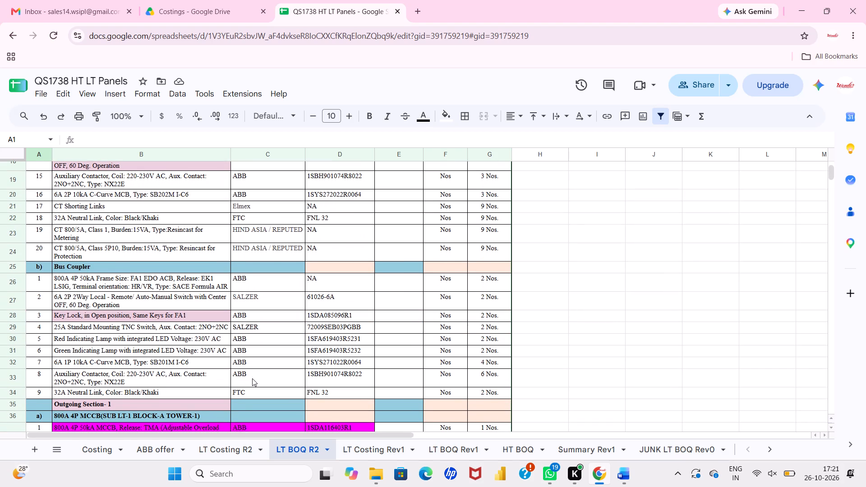
scroll(252, 378, down, 1)
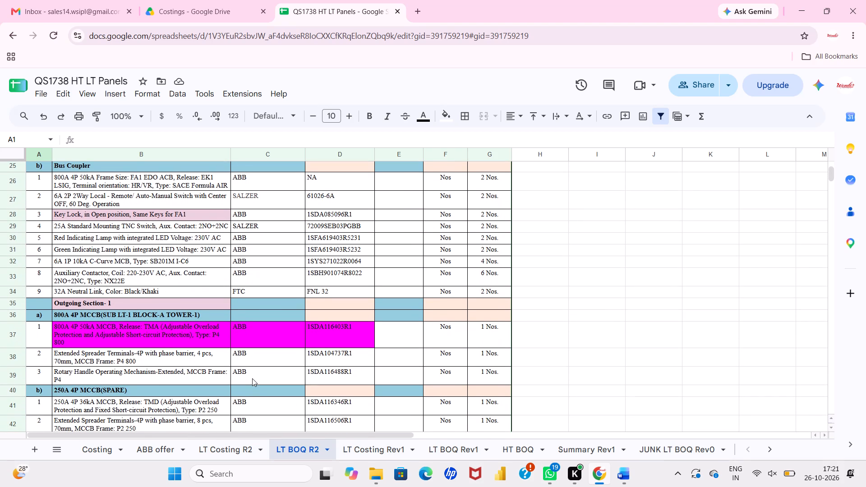
scroll(294, 364, up, 2)
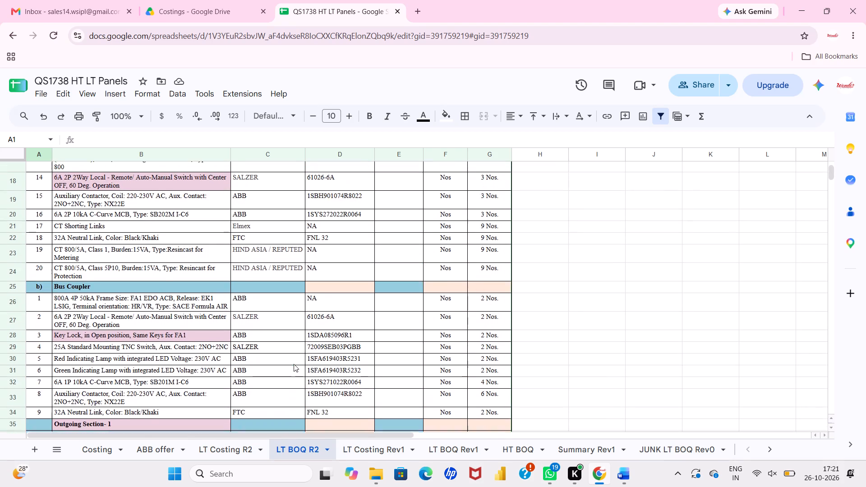
scroll(294, 364, up, 3)
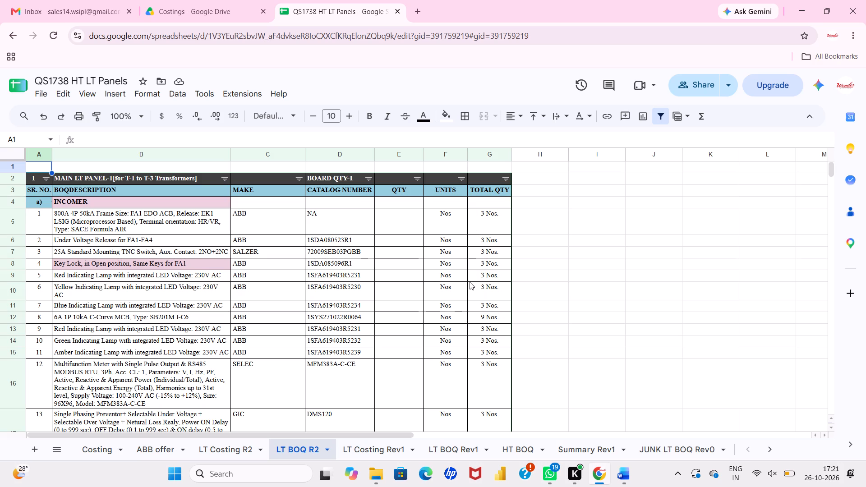
scroll(431, 224, down, 2)
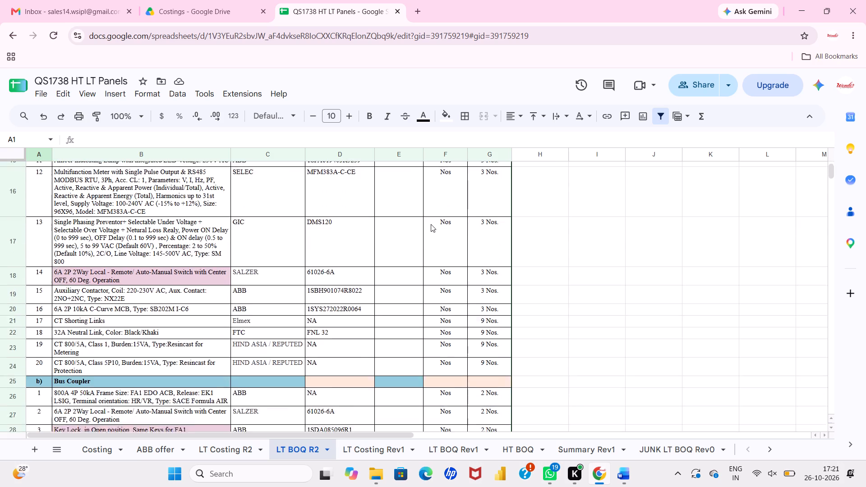
scroll(431, 224, down, 10)
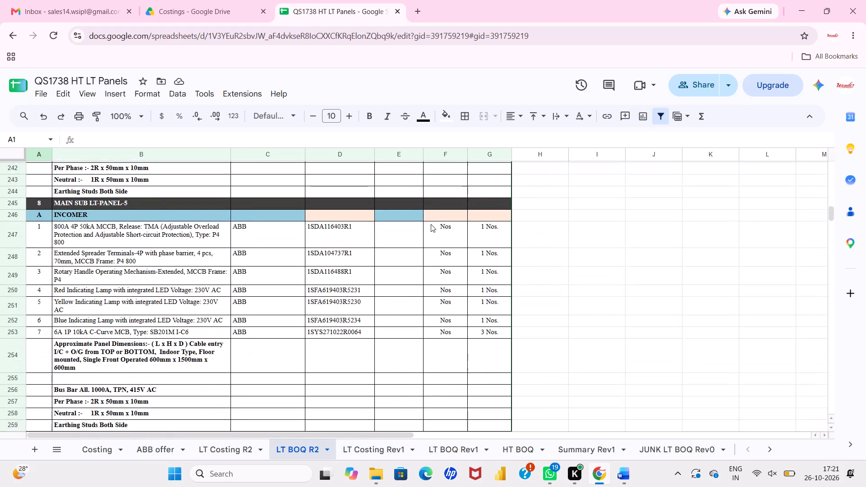
scroll(431, 224, down, 1)
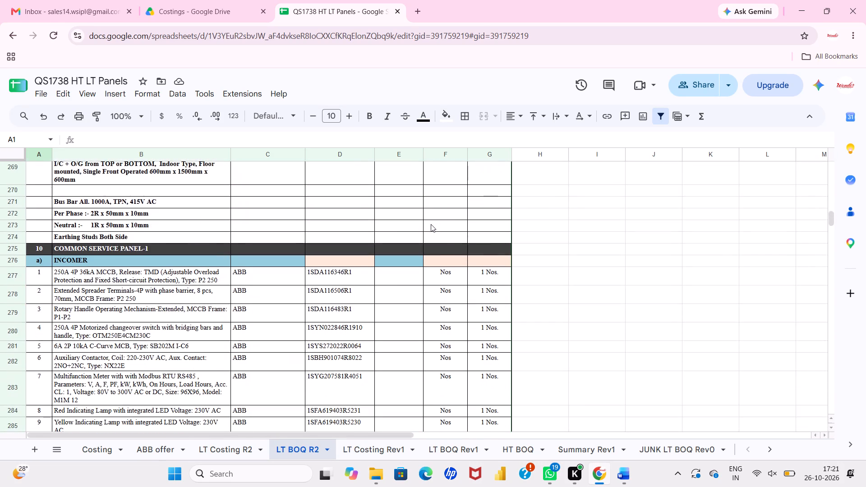
scroll(431, 224, down, 6)
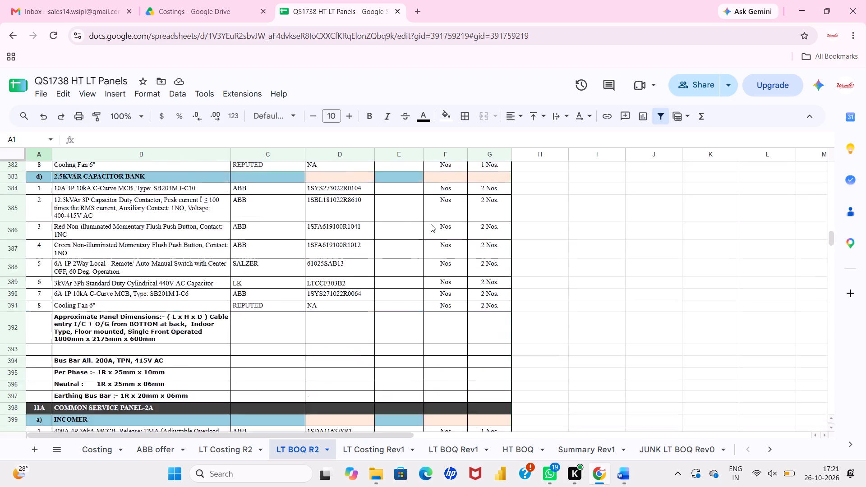
scroll(431, 224, down, 7)
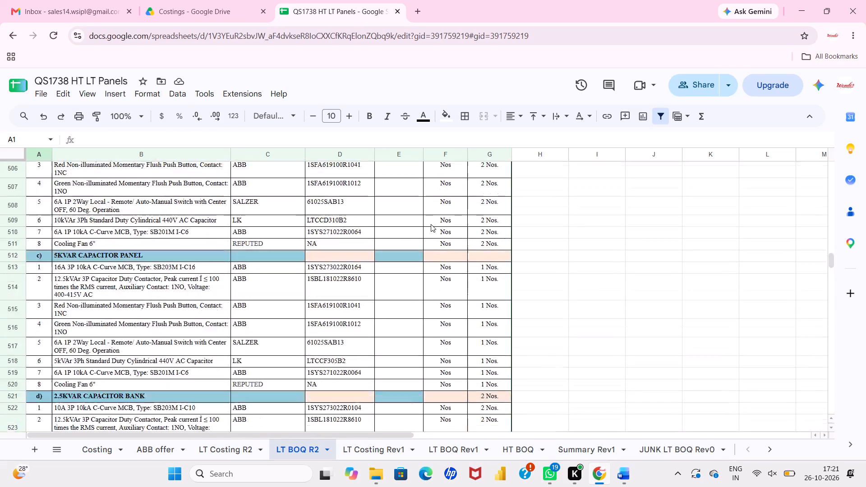
scroll(431, 224, down, 7)
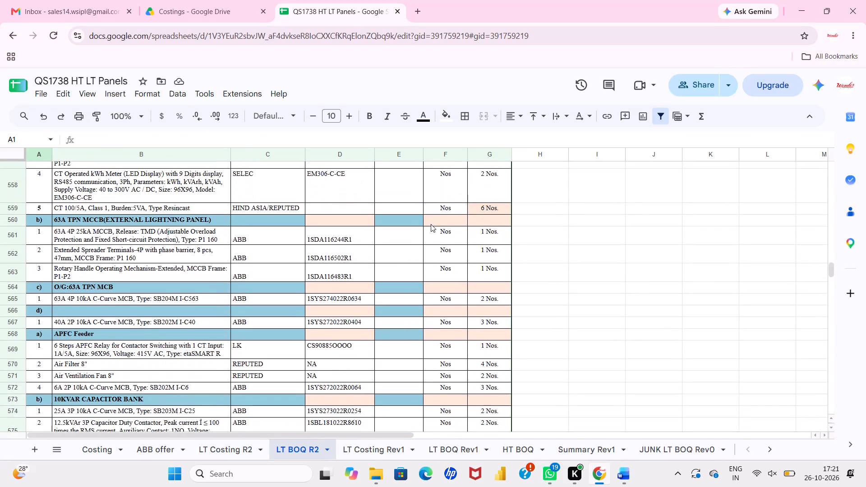
scroll(431, 224, down, 7)
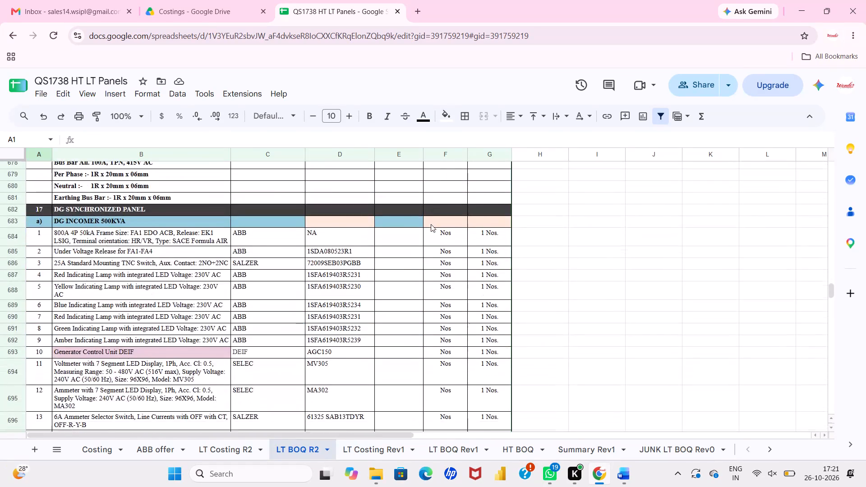
scroll(431, 224, down, 7)
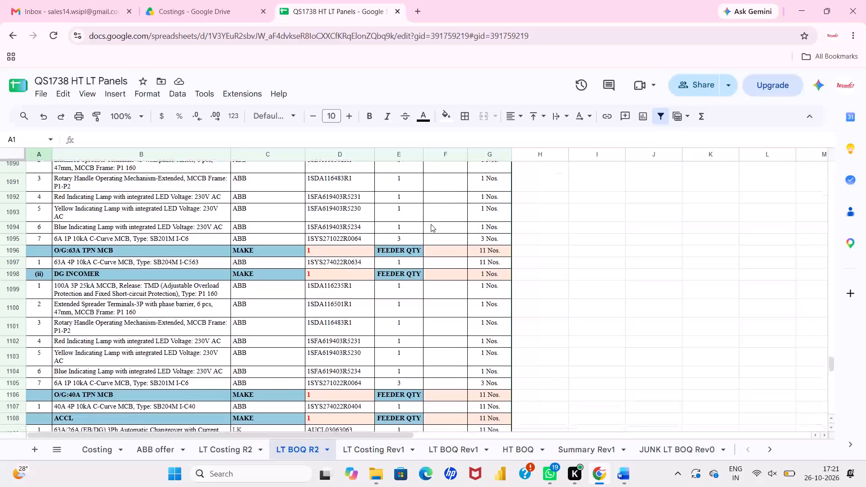
scroll(431, 224, down, 7)
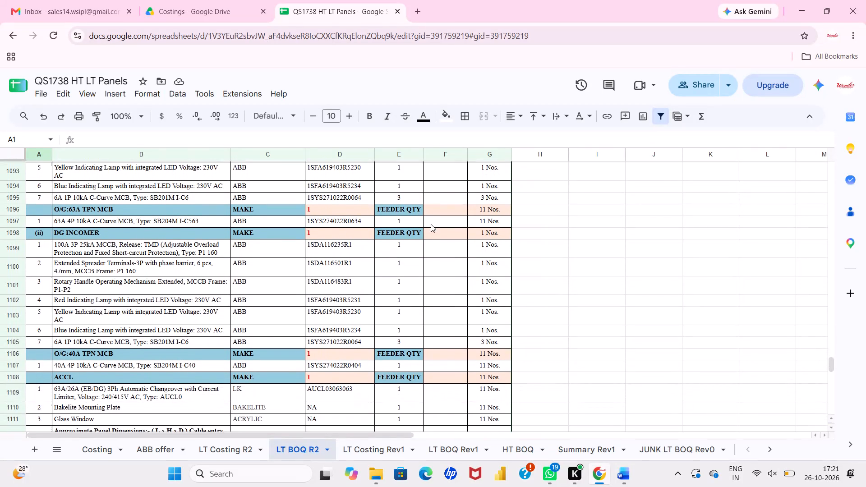
scroll(431, 224, down, 4)
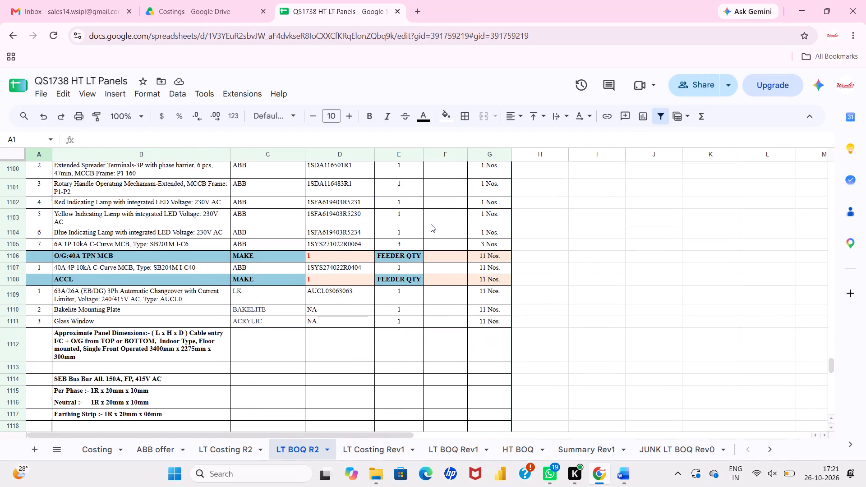
scroll(431, 224, down, 1)
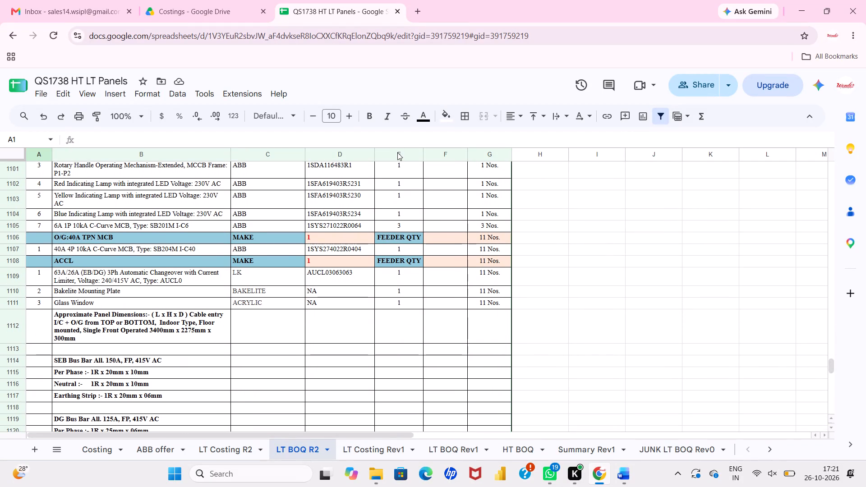
Delete the QTY column from the LT BOQ R2 sheet.
click(397, 152)
right_click(397, 152)
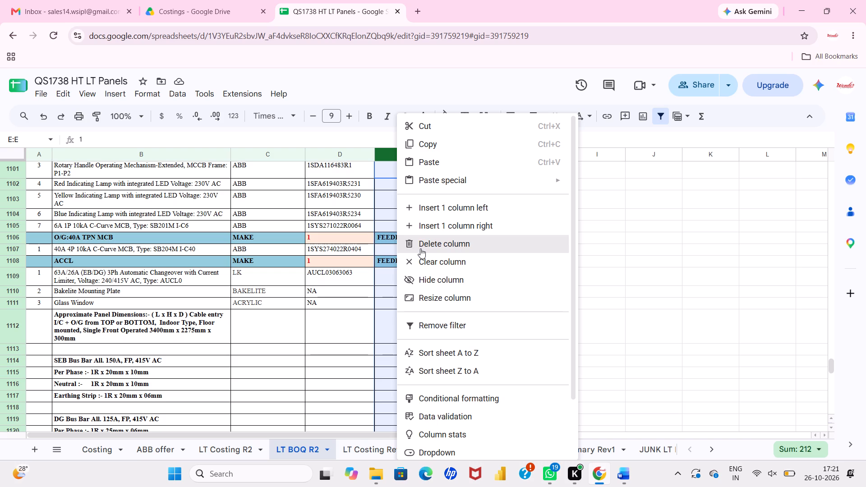
click(420, 248)
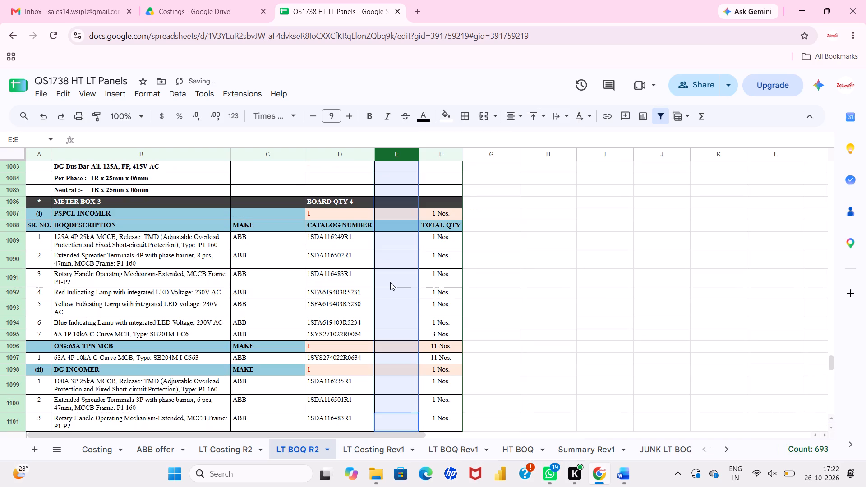
scroll(390, 282, up, 16)
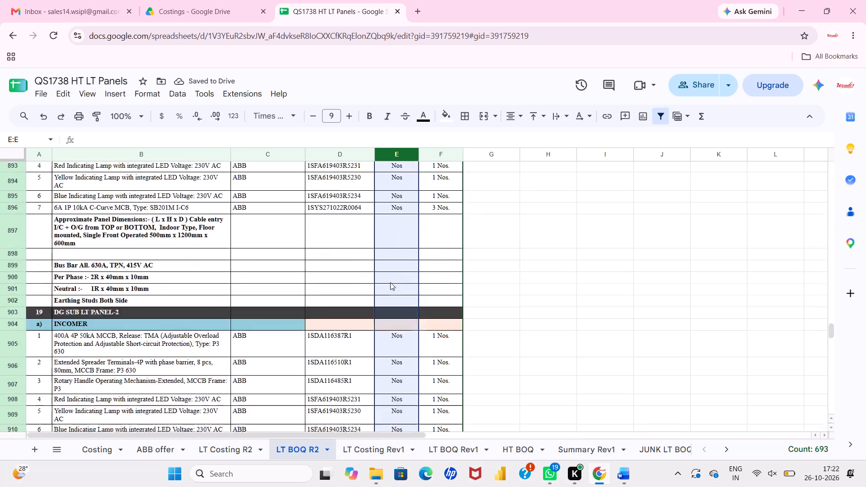
scroll(390, 282, up, 20)
scroll(390, 282, up, 9)
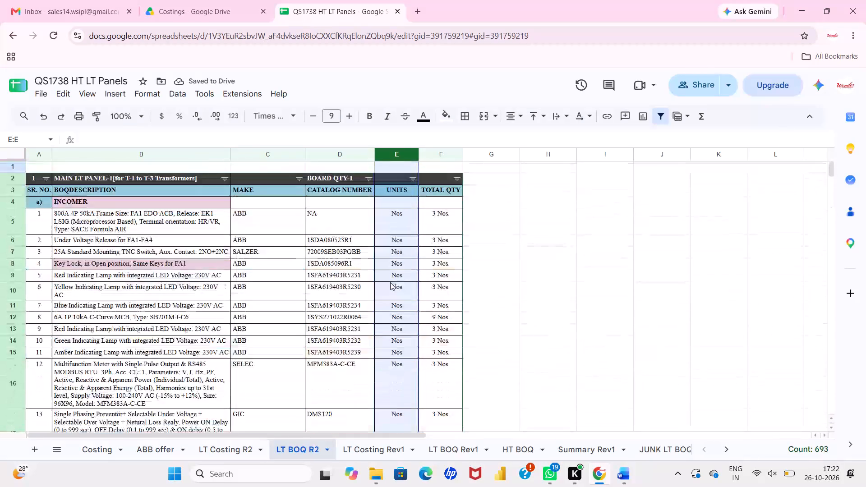
scroll(390, 282, up, 4)
click(519, 324)
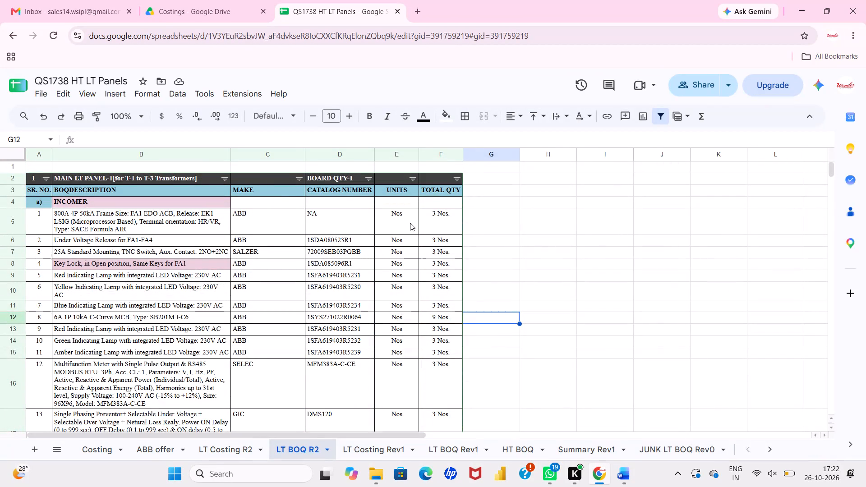
Copy the "Nos" unit from the first incomer item and look down the UNITS column for item rows without a unit.
click(410, 223)
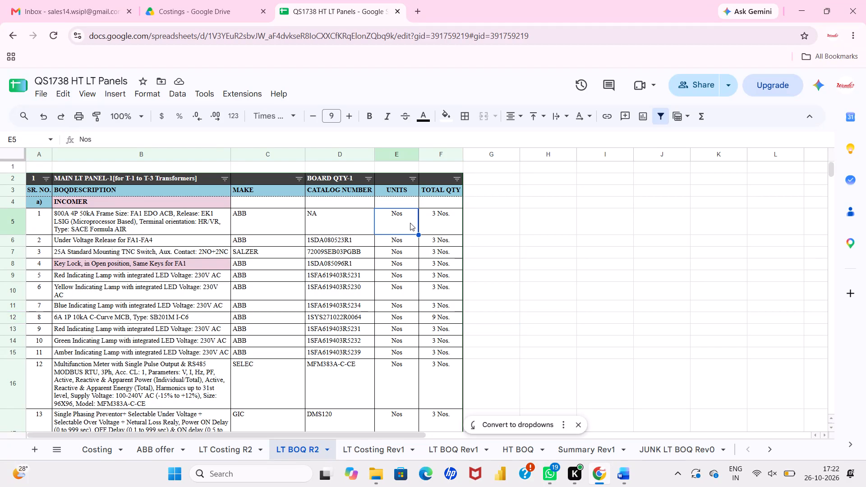
key(ctrl+c)
scroll(410, 223, down, 5)
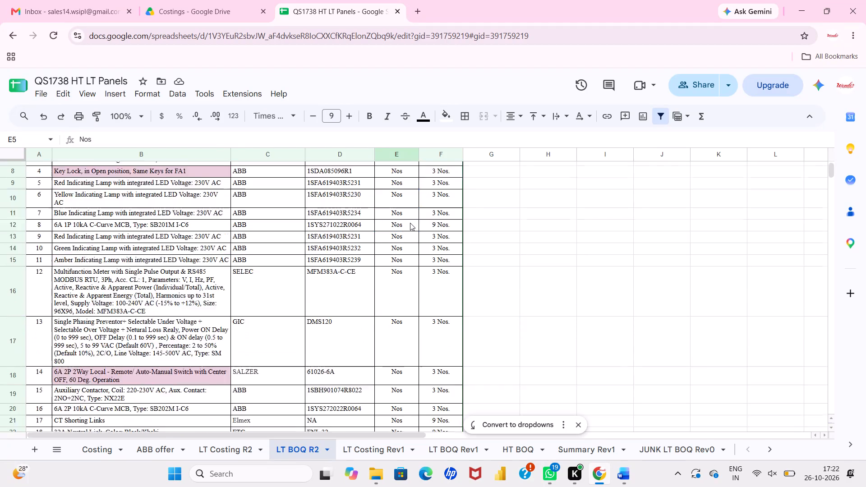
scroll(410, 223, down, 8)
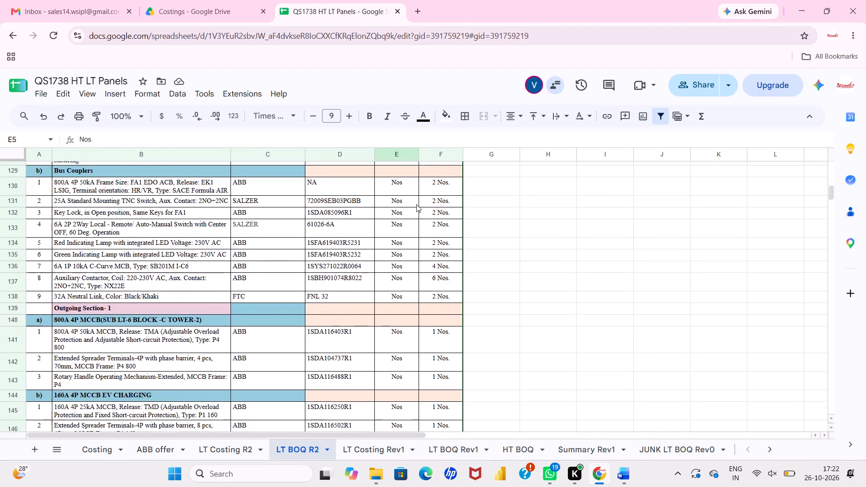
scroll(416, 204, down, 7)
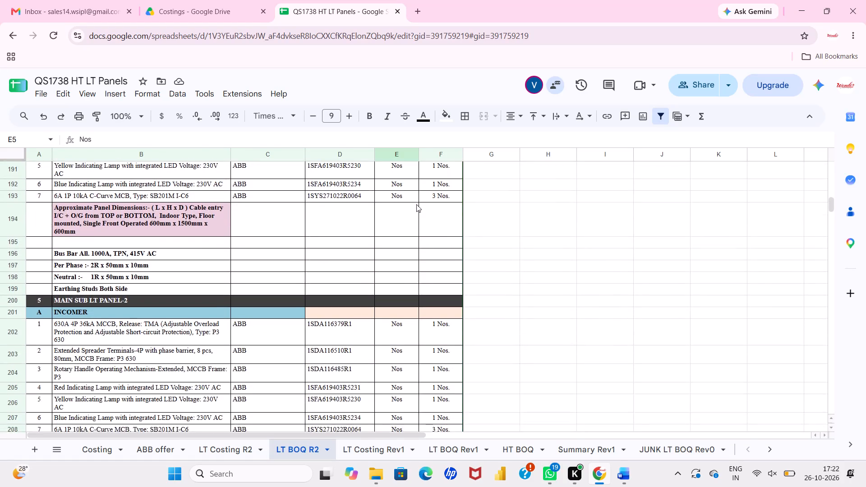
scroll(416, 204, down, 6)
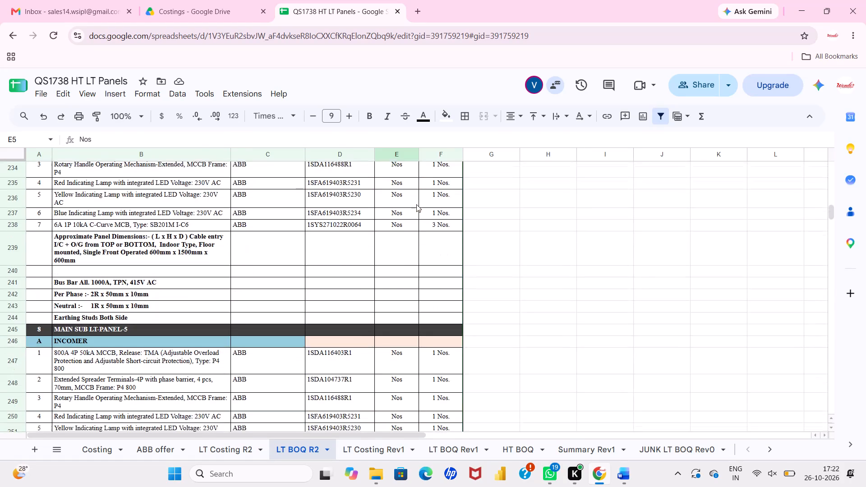
scroll(416, 204, down, 3)
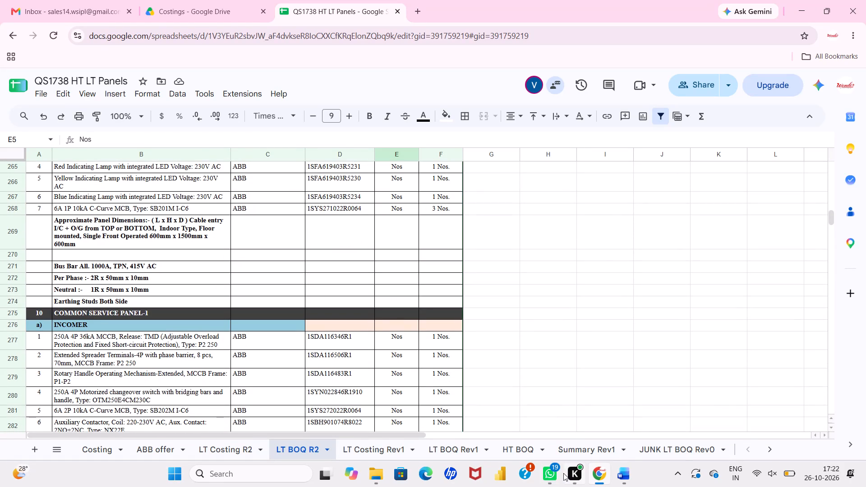